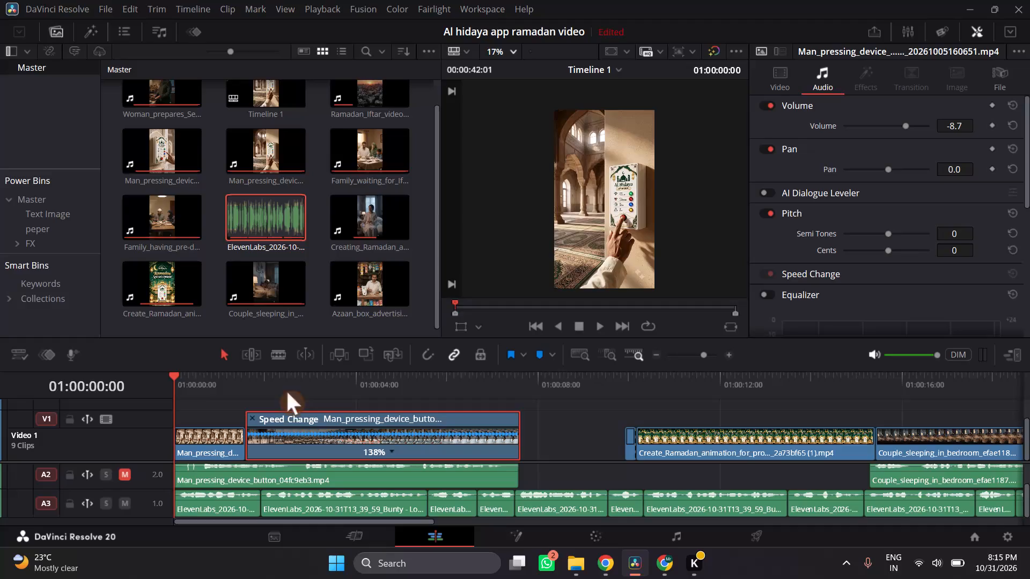
Play the timeline from the start through the end of the 138% speed clip to review picture and voice-over.
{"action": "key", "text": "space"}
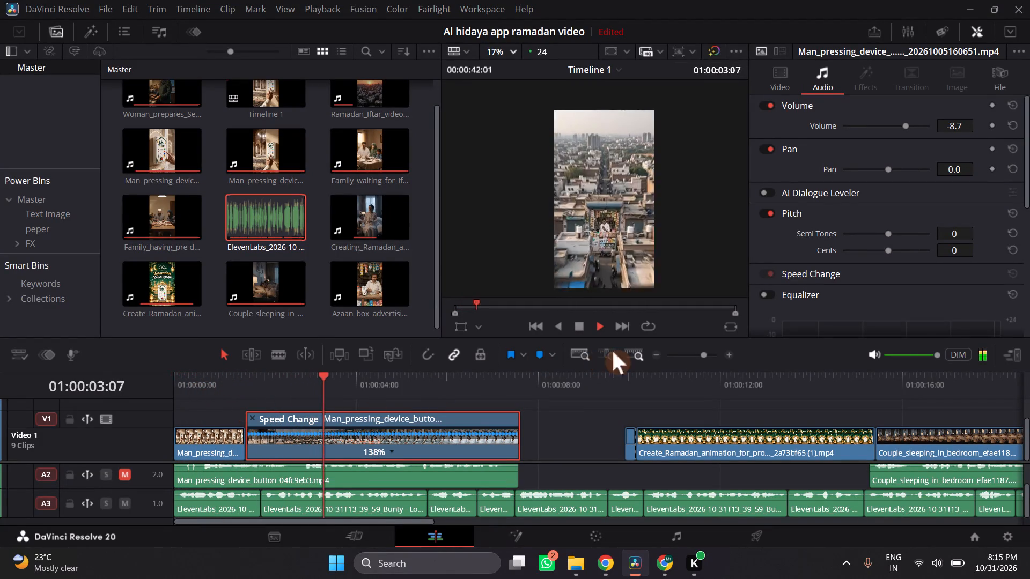
{"action": "scroll", "coordinate": [587, 384], "scroll_direction": "left", "scroll_amount": 1}
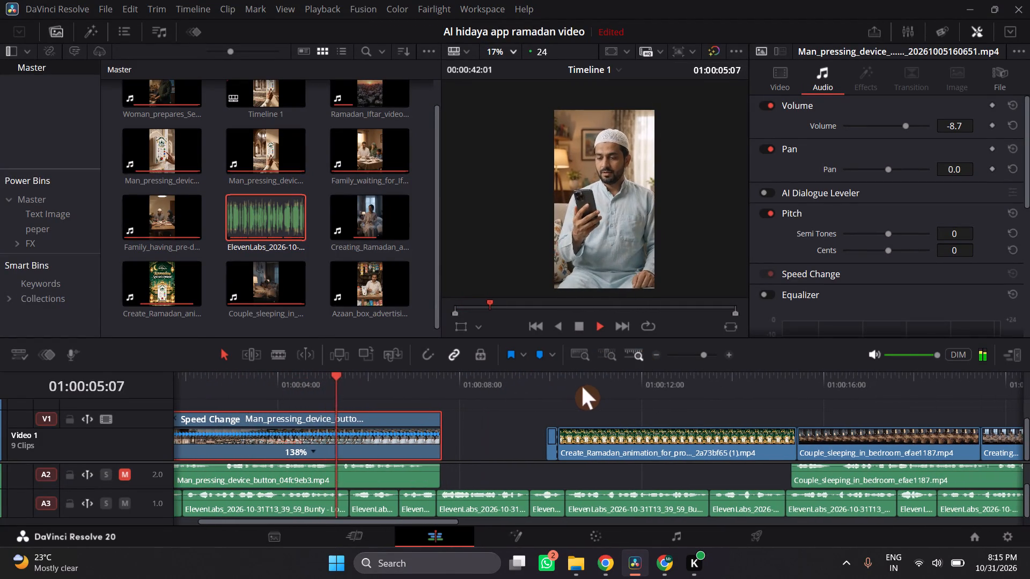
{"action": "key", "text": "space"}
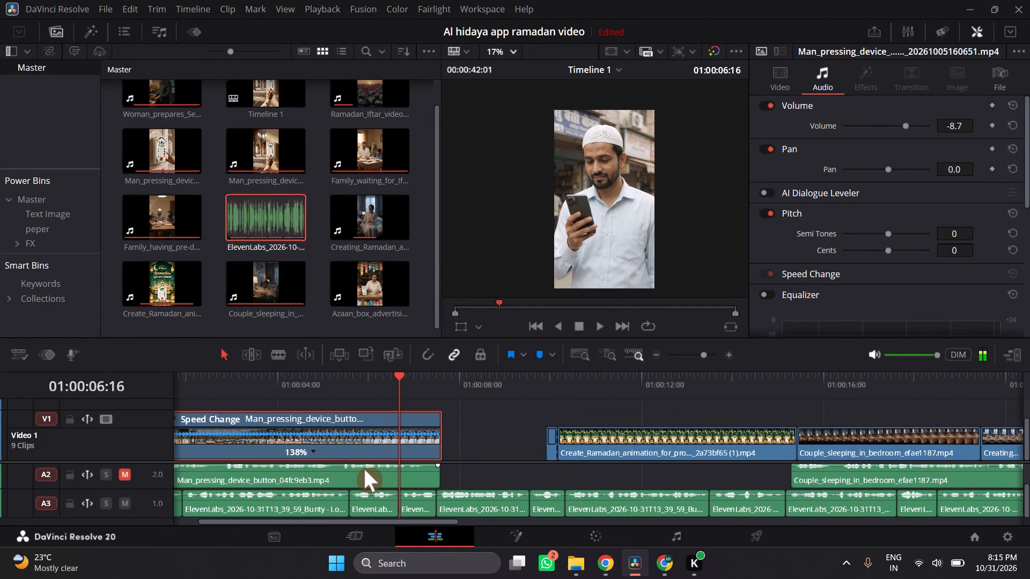
{"action": "left_click", "coordinate": [364, 469]}
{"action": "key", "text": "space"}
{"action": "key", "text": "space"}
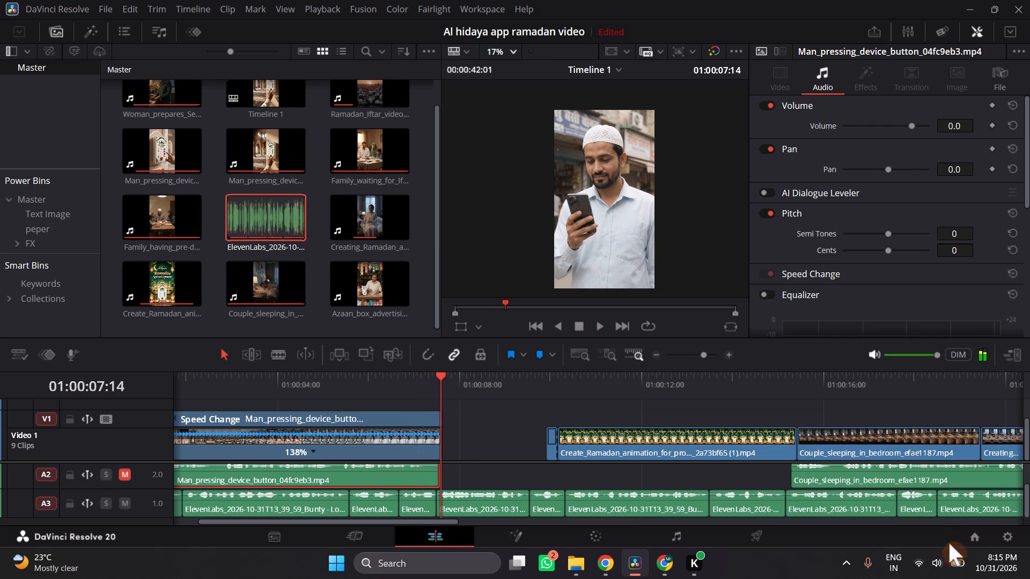
Lower the system speaker volume slightly.
{"action": "left_click", "coordinate": [940, 559]}
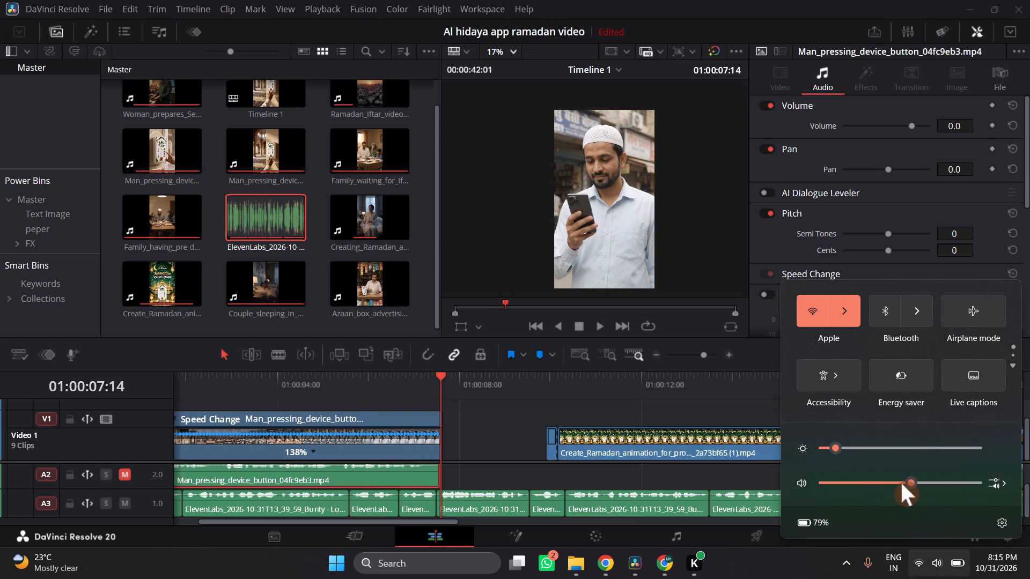
{"action": "left_click", "coordinate": [901, 483]}
{"action": "left_click", "coordinate": [810, 560]}
Replay the section around the end of the 138% speed clip to check the voice-over timing before the video gap.
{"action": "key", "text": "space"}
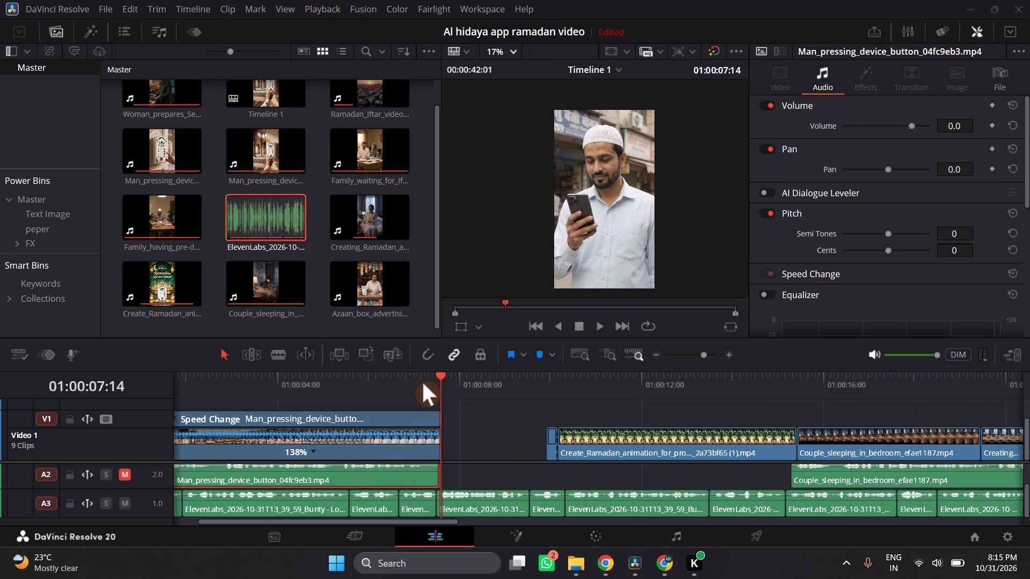
{"action": "left_click", "coordinate": [423, 383]}
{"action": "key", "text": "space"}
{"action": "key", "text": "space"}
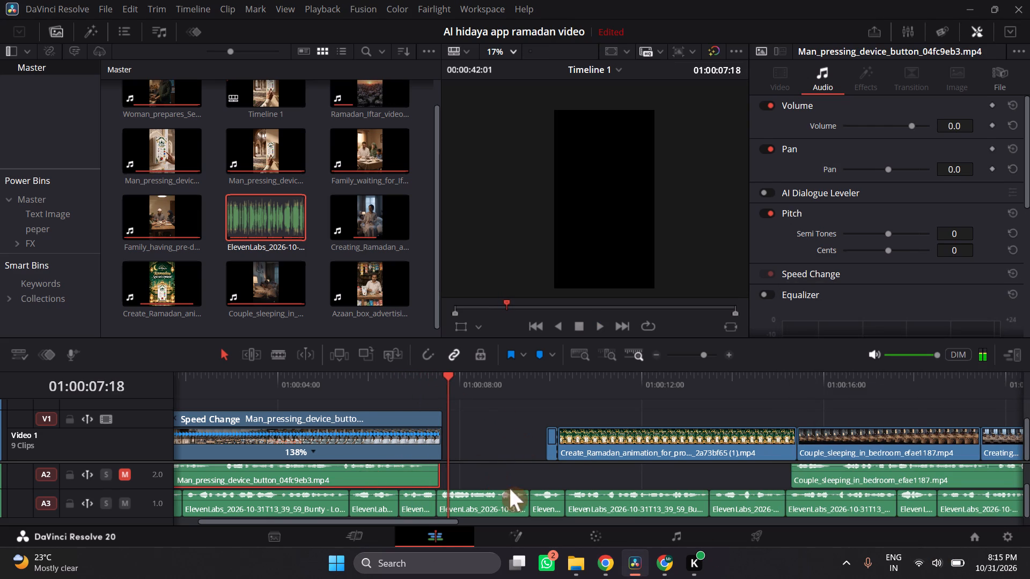
{"action": "left_click", "coordinate": [699, 357]}
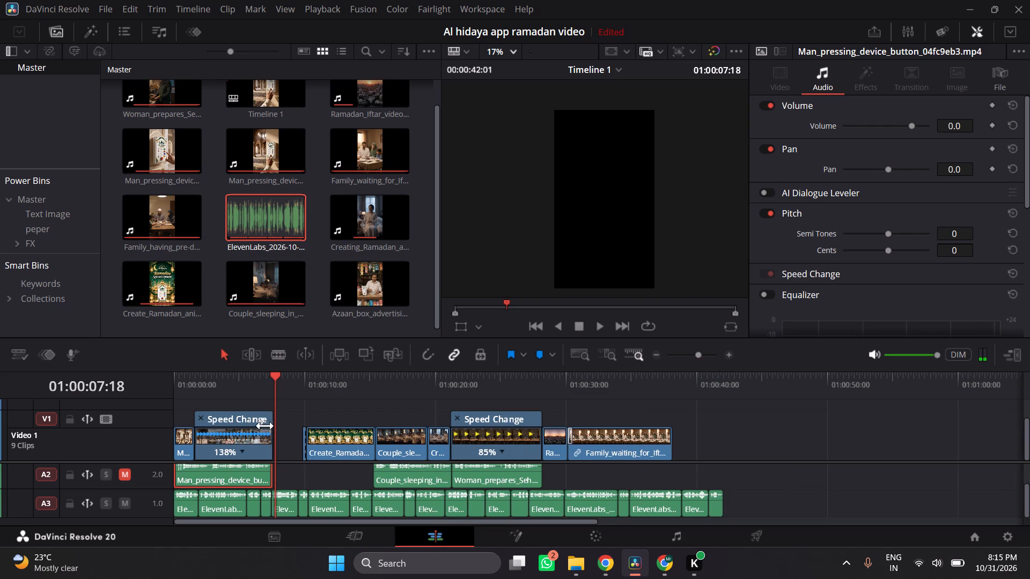
{"action": "left_click", "coordinate": [261, 393]}
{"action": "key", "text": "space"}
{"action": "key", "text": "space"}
{"action": "left_click", "coordinate": [261, 393]}
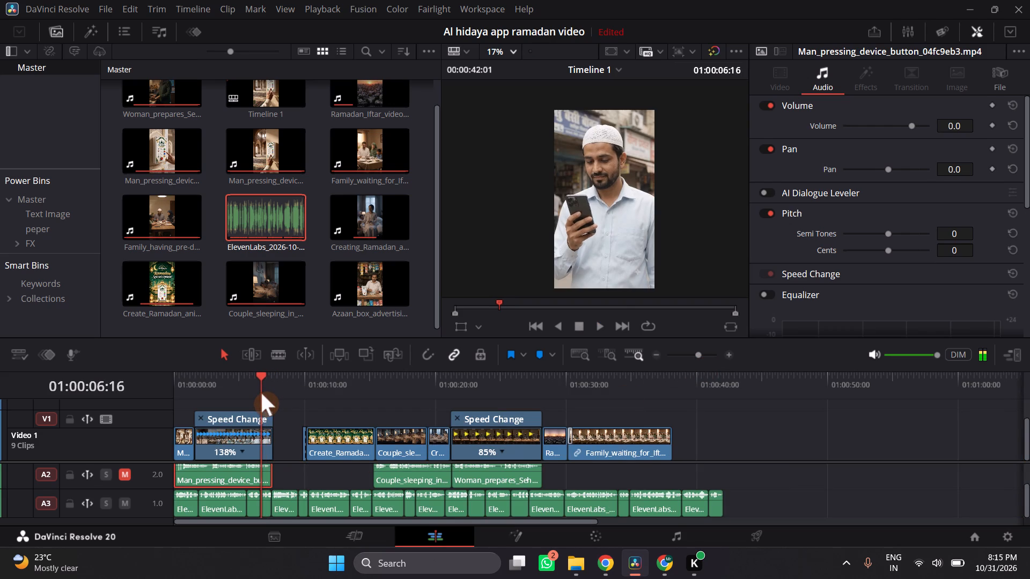
Shift all A3 voice-over clips after the second one about 13 frames later, leaving a pause after the second clip.
{"action": "left_click_drag", "start_coordinate": [786, 511], "coordinate": [288, 493]}
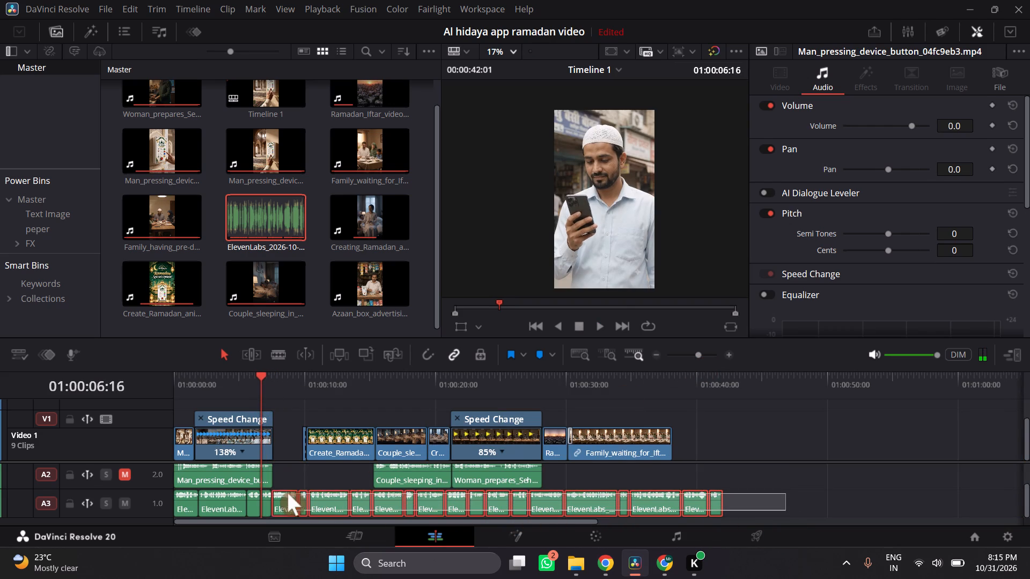
{"action": "left_click_drag", "start_coordinate": [288, 493], "coordinate": [264, 499]}
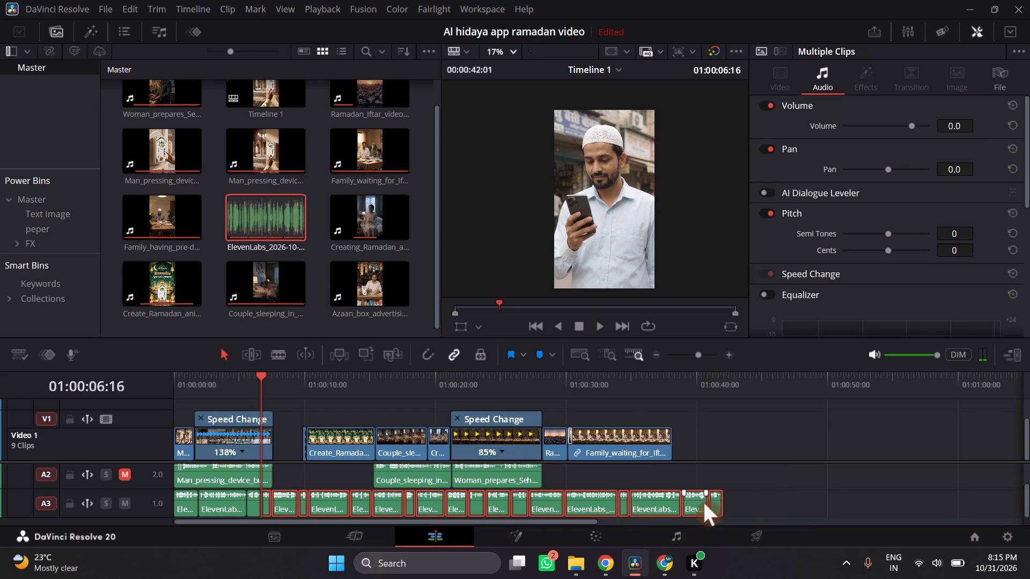
{"action": "left_click", "coordinate": [752, 509]}
{"action": "left_click_drag", "start_coordinate": [767, 504], "coordinate": [255, 514]}
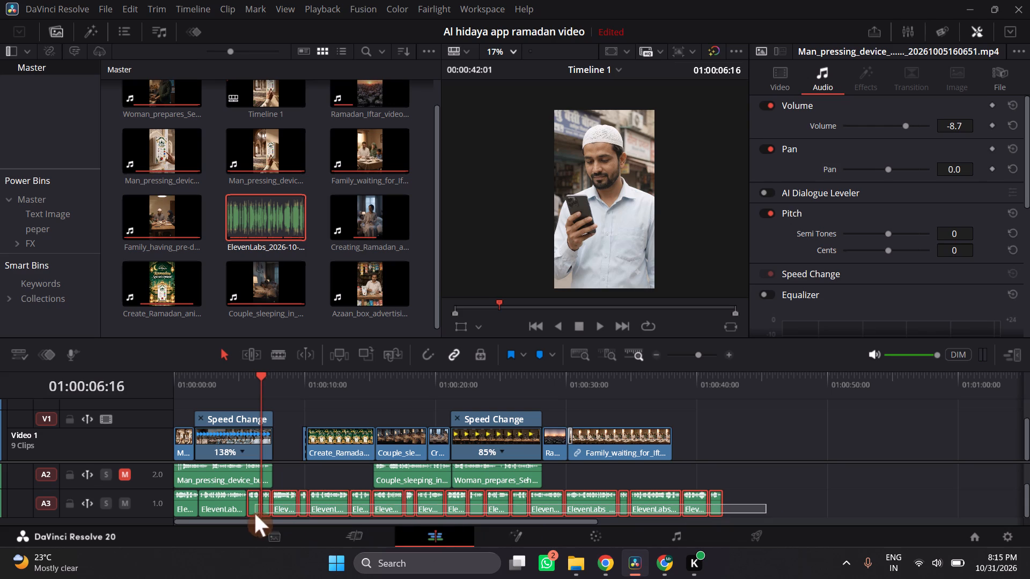
{"action": "left_click_drag", "start_coordinate": [255, 514], "coordinate": [254, 514]}
{"action": "left_click_drag", "start_coordinate": [323, 504], "coordinate": [331, 504]}
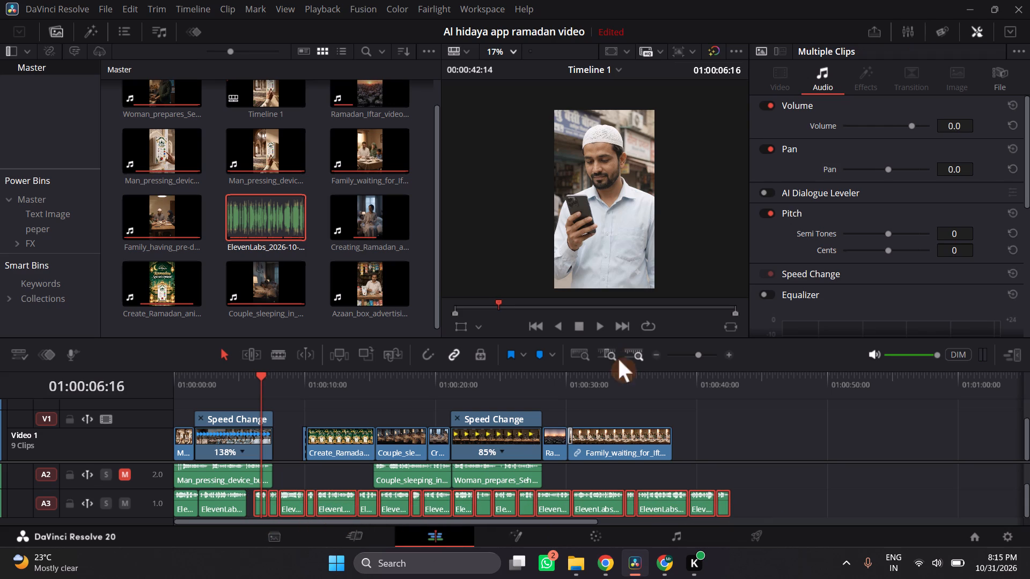
Play back the new pause after the second voice-over clip on A3 to check its timing.
{"action": "left_click", "coordinate": [703, 358]}
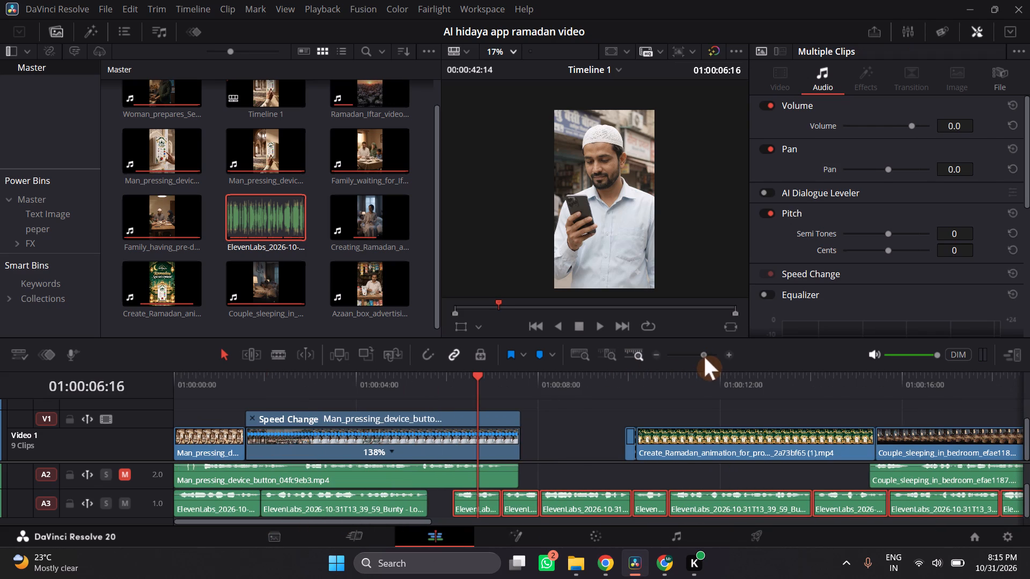
{"action": "left_click", "coordinate": [419, 388]}
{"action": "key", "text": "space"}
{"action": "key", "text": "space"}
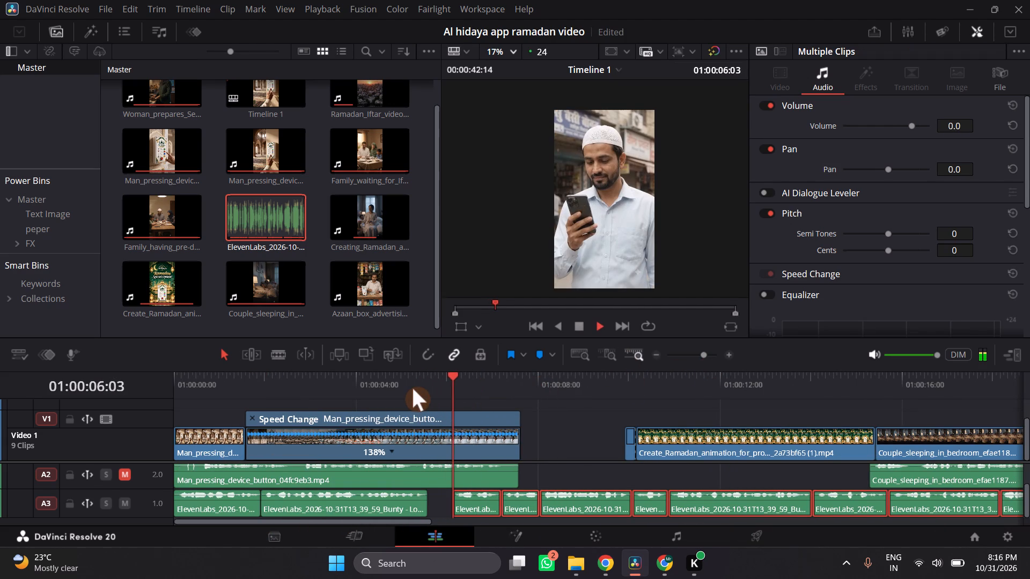
Shift the selected run of voiceover clips on A3 later, so its first clip starts at about the 7-second mark.
{"action": "left_click_drag", "start_coordinate": [474, 502], "coordinate": [500, 506]}
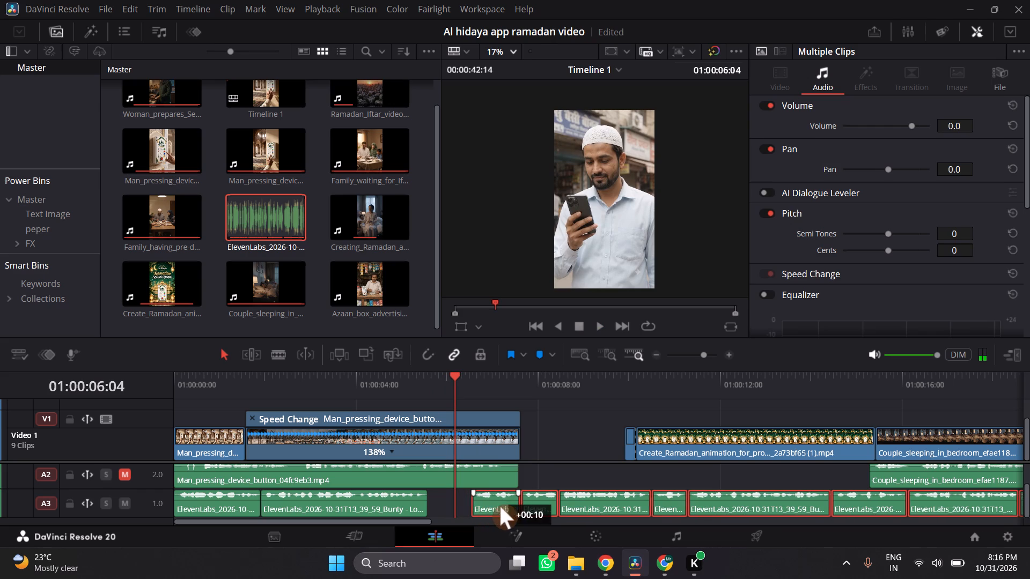
{"action": "left_click_drag", "start_coordinate": [500, 506], "coordinate": [517, 509]}
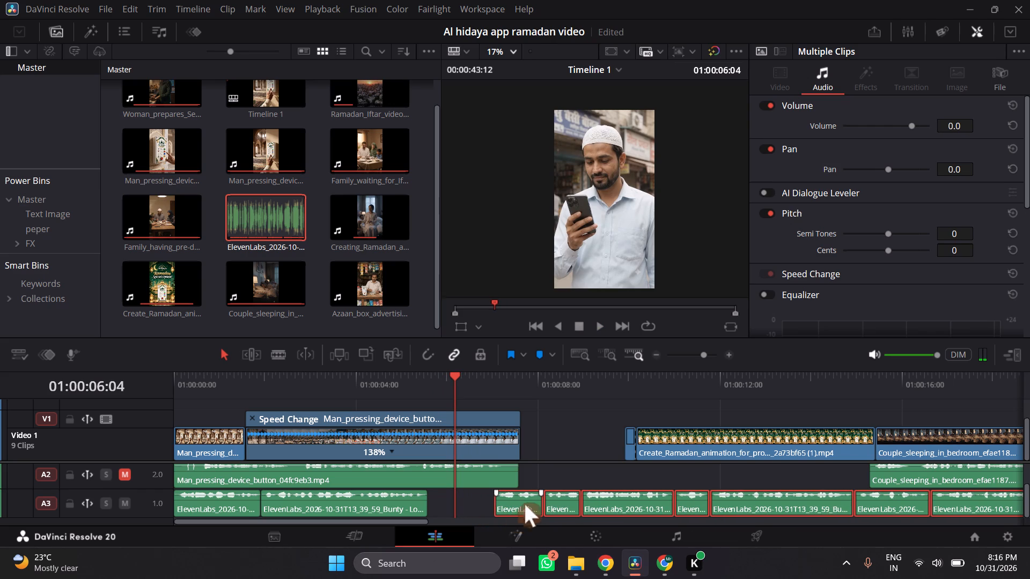
Shorten the speed-changed man-pressing-device video and the A2 audio clip together to about the 7-second mark, and play through the cut.
{"action": "left_click", "coordinate": [546, 424]}
{"action": "left_click_drag", "start_coordinate": [554, 425], "coordinate": [497, 471]}
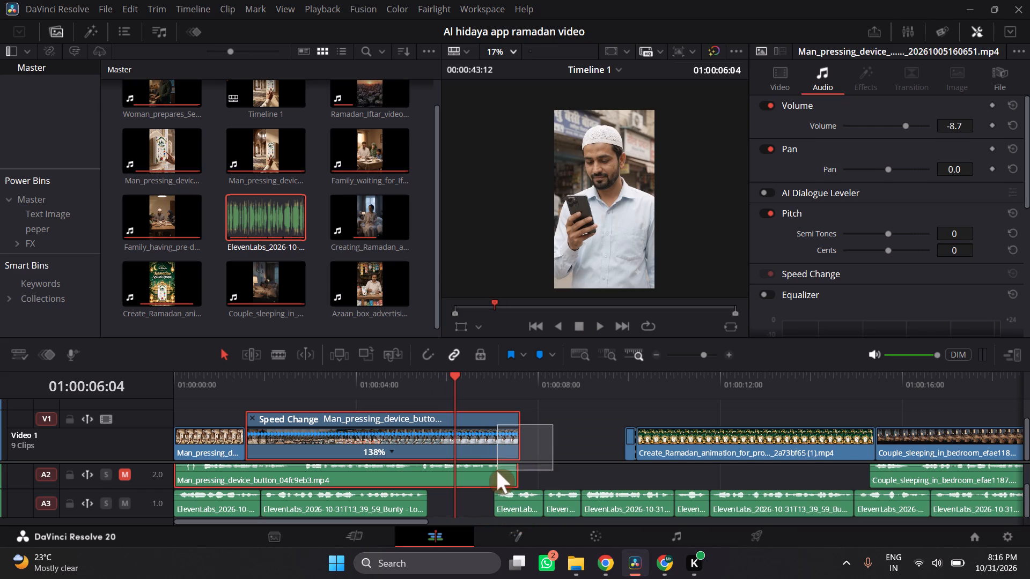
{"action": "left_click_drag", "start_coordinate": [514, 470], "coordinate": [490, 474]}
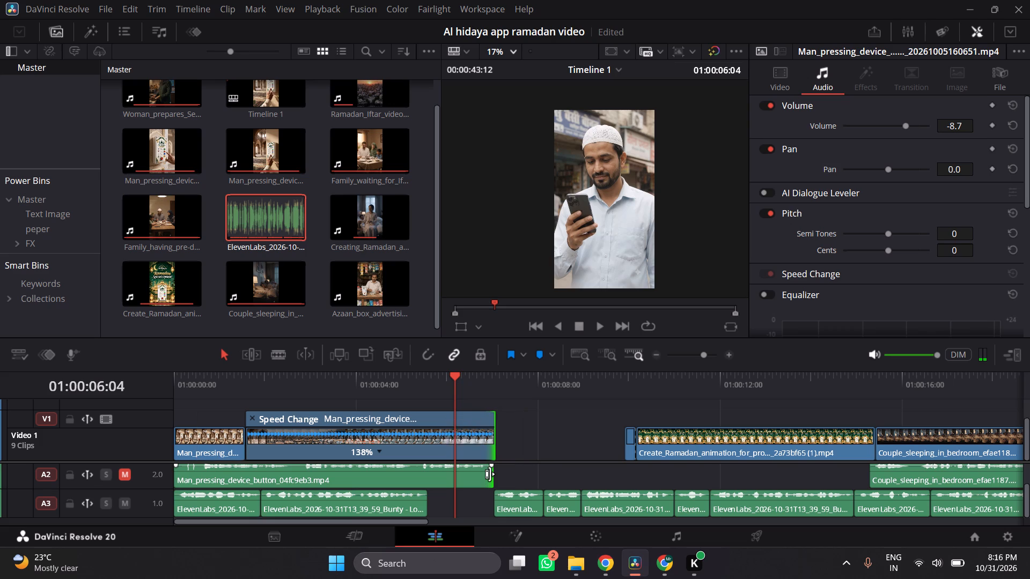
{"action": "left_click", "coordinate": [407, 385]}
{"action": "key", "text": "space"}
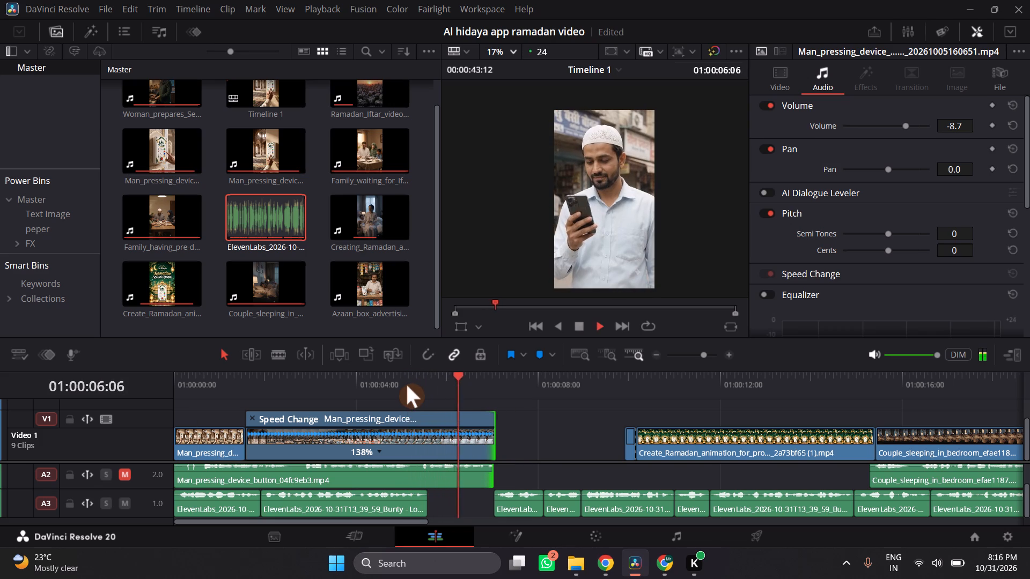
{"action": "key", "text": "space"}
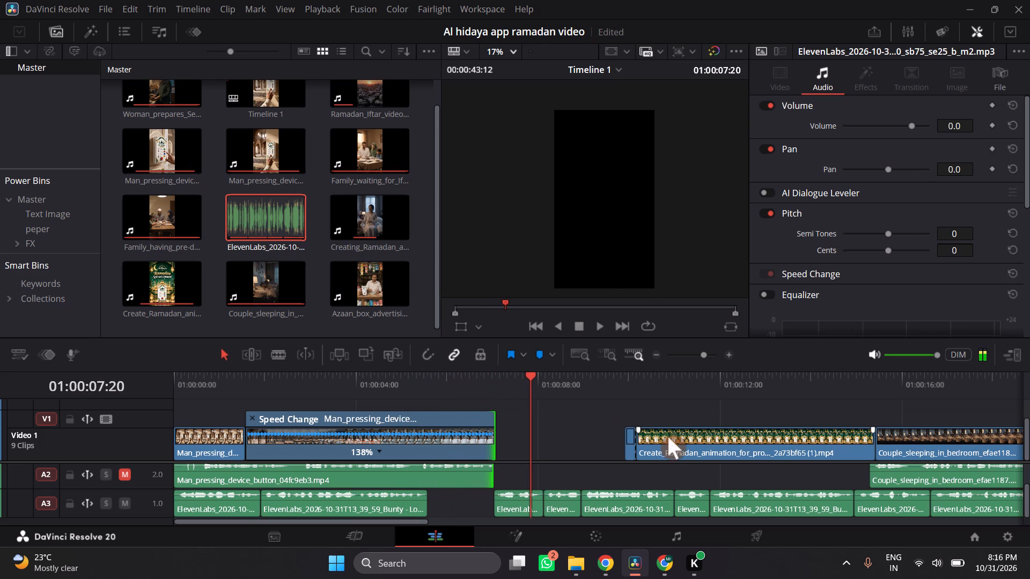
{"action": "key", "text": "space"}
{"action": "key", "text": "space"}
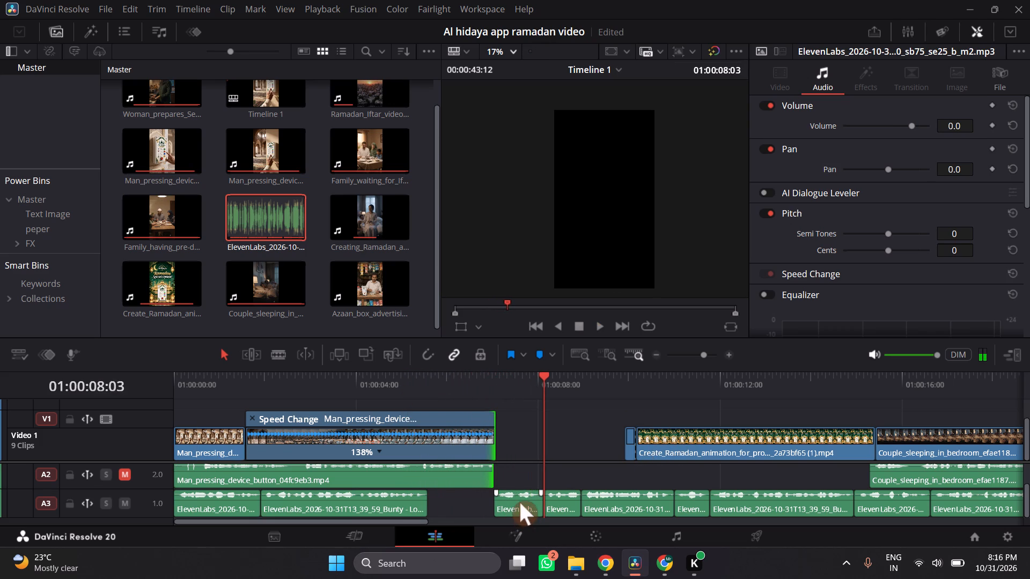
Move the first shifted voiceover clip on A3 back against the end of the preceding voiceover clip and play that section.
{"action": "left_click_drag", "start_coordinate": [520, 502], "coordinate": [453, 507]}
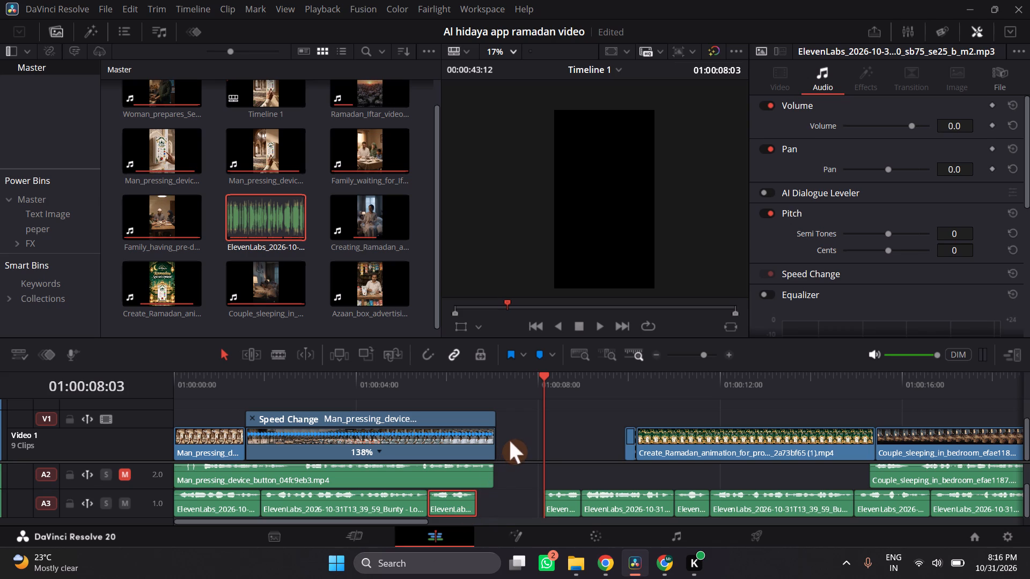
{"action": "key", "text": "space"}
{"action": "key", "text": "space"}
{"action": "left_click", "coordinate": [416, 387]}
{"action": "key", "text": "space"}
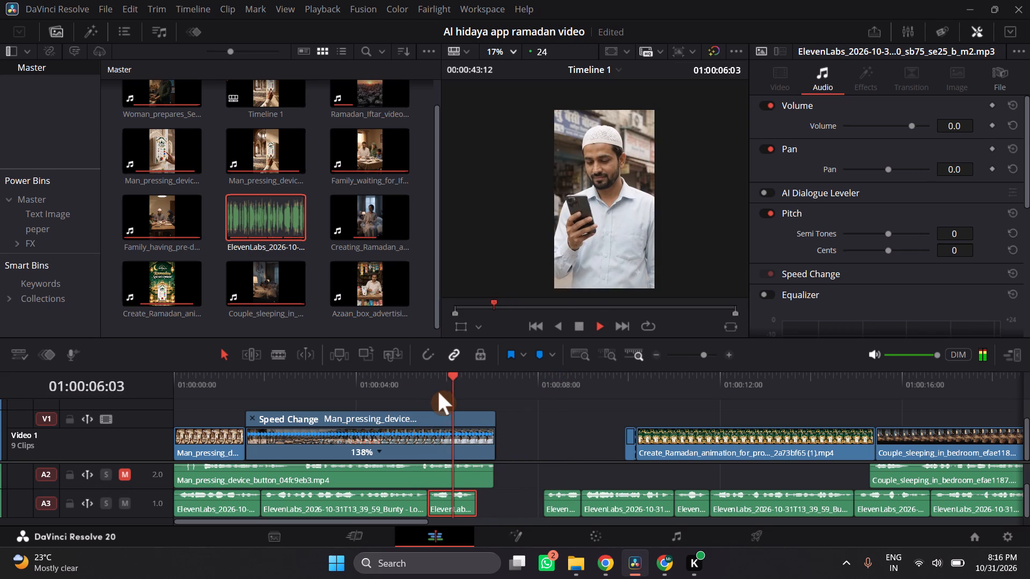
{"action": "key", "text": "space"}
Extend the ends of the speed-changed video and the A2 audio clip together to about 01:00:07:08, and play the result.
{"action": "left_click", "coordinate": [475, 469]}
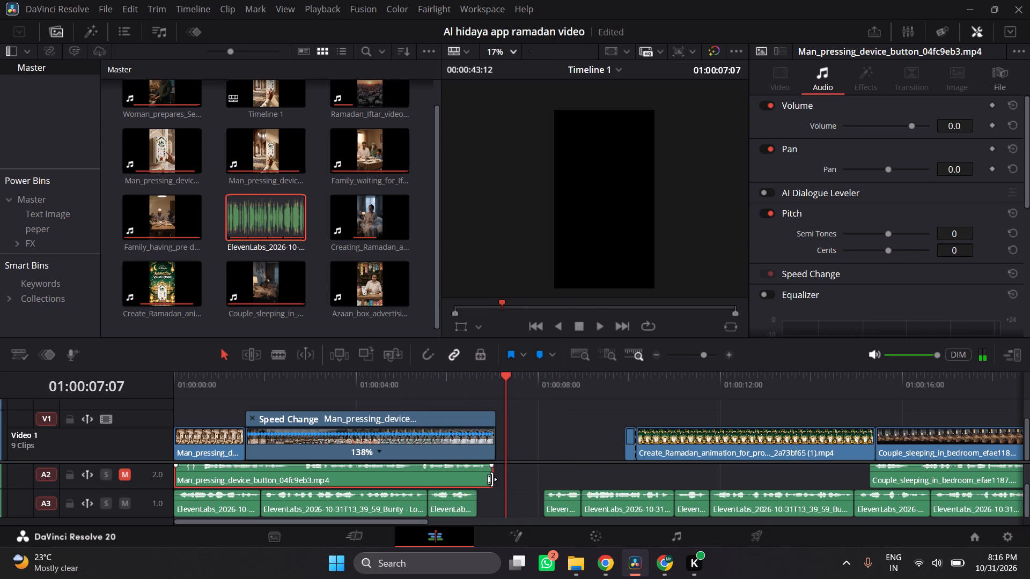
{"action": "left_click", "coordinate": [520, 439]}
{"action": "left_click_drag", "start_coordinate": [529, 434], "coordinate": [485, 474]}
{"action": "left_click_drag", "start_coordinate": [494, 478], "coordinate": [496, 478]}
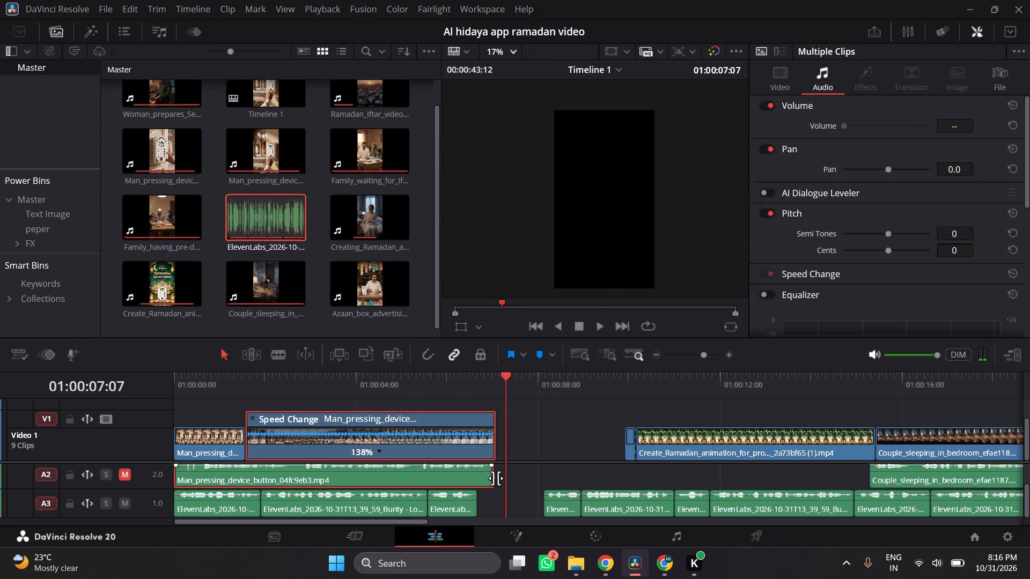
{"action": "left_click_drag", "start_coordinate": [496, 478], "coordinate": [509, 481]}
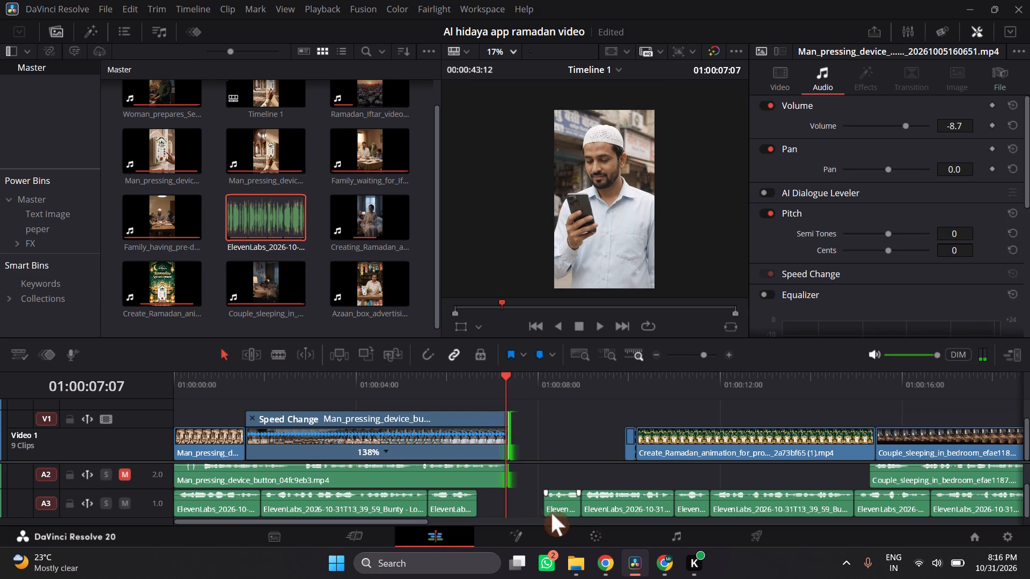
{"action": "key", "text": "space"}
{"action": "key", "text": "space"}
{"action": "left_click", "coordinate": [477, 384]}
{"action": "key", "text": "space"}
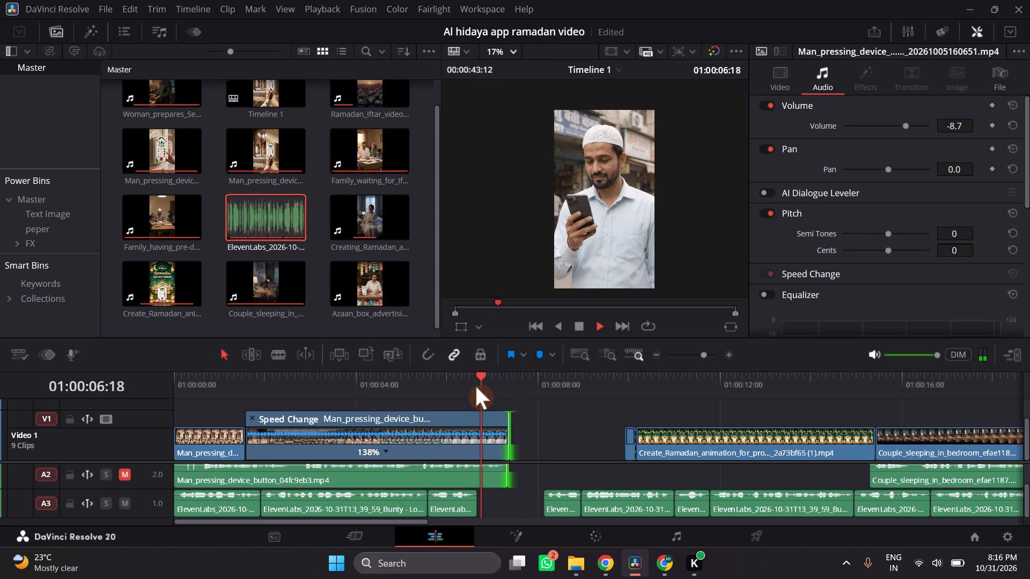
{"action": "key", "text": "space"}
Add a short fade-out to the end of the first man-pressing-device audio clip on A2 and play through it.
{"action": "left_click", "coordinate": [511, 391]}
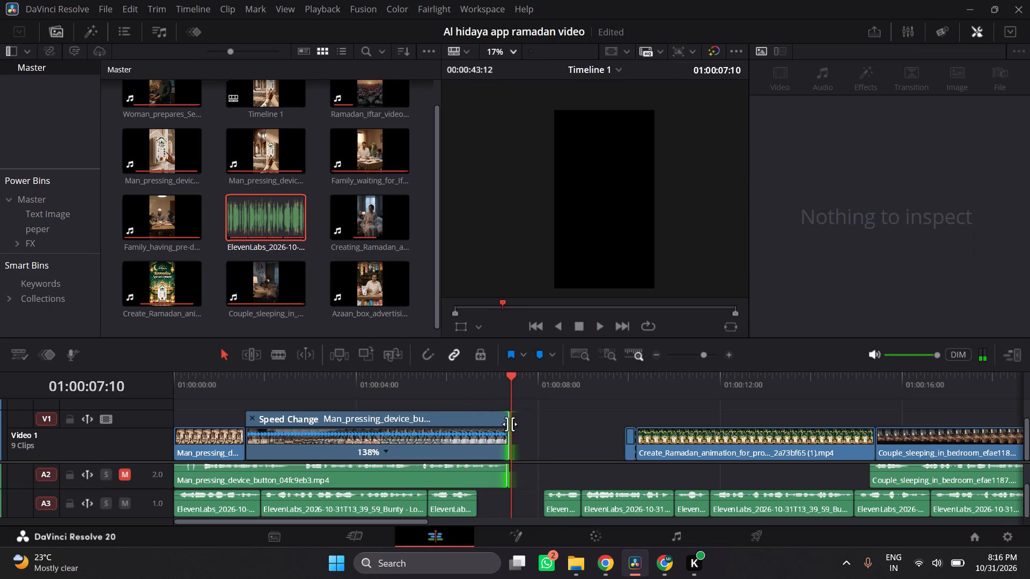
{"action": "left_click_drag", "start_coordinate": [507, 466], "coordinate": [499, 470]}
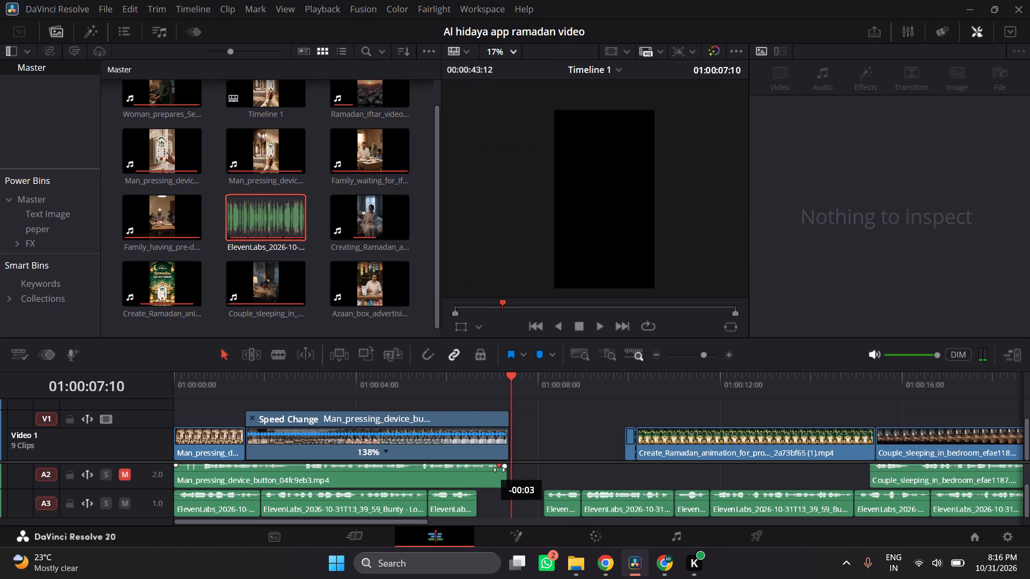
{"action": "left_click_drag", "start_coordinate": [499, 470], "coordinate": [495, 471]}
{"action": "left_click", "coordinate": [502, 466]}
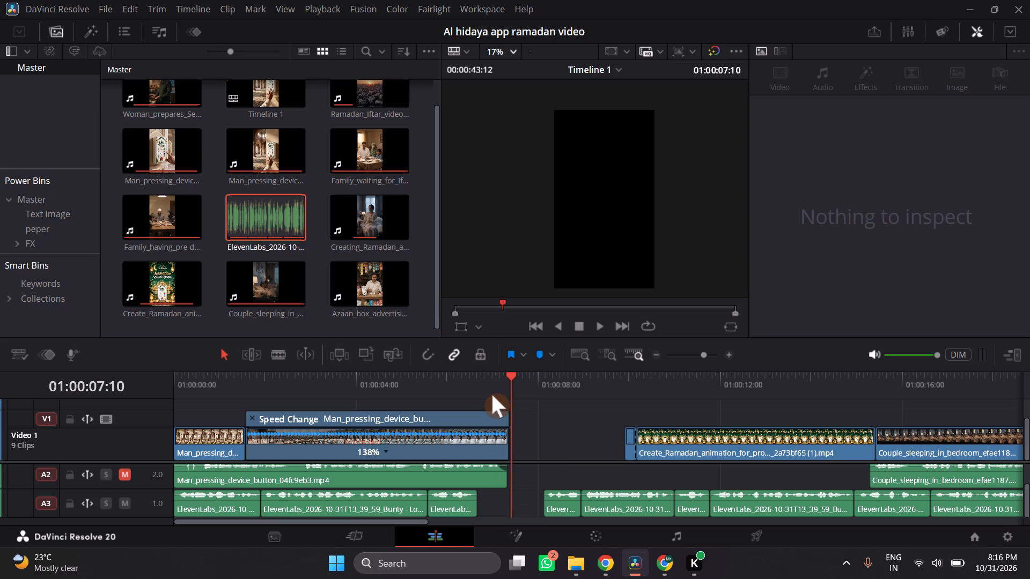
{"action": "left_click", "coordinate": [492, 395]}
{"action": "key", "text": "space"}
{"action": "key", "text": "space"}
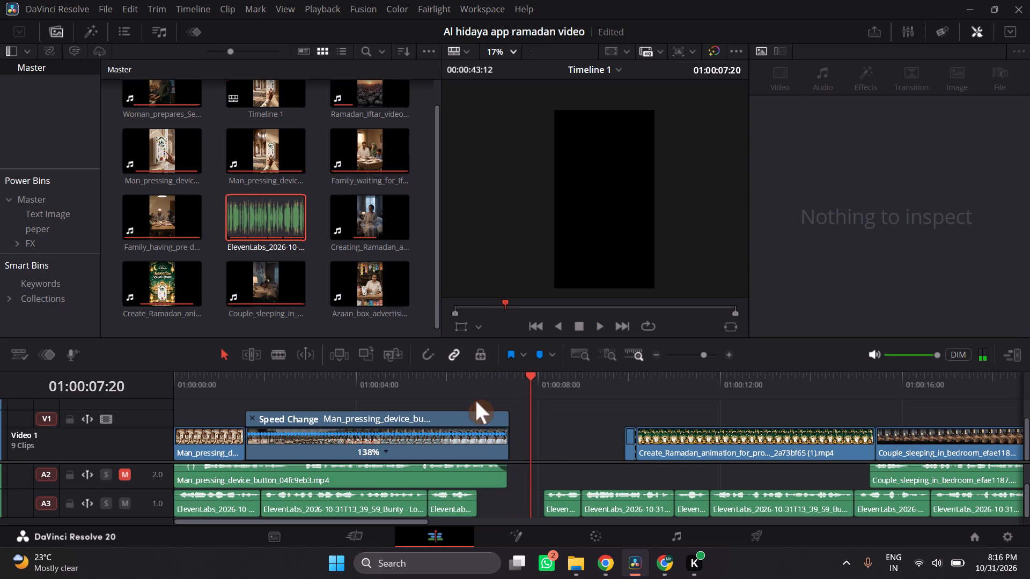
Add a fade-out to the speed-changed clip's linked audio on A1, adjust the fade curve, and play that section.
{"action": "scroll", "coordinate": [495, 483], "scroll_direction": "up", "scroll_amount": 2}
{"action": "left_click", "coordinate": [497, 476]}
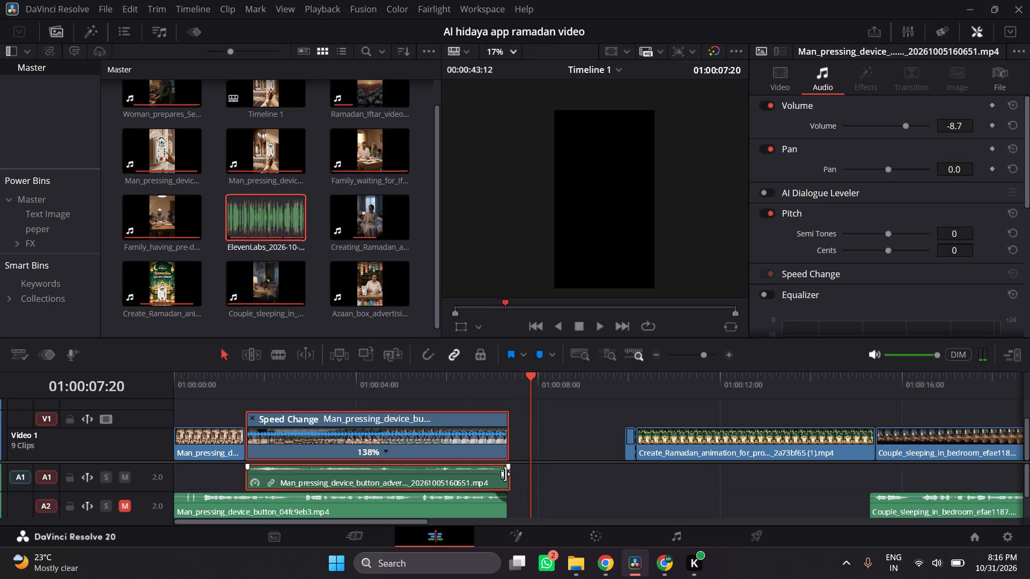
{"action": "left_click_drag", "start_coordinate": [507, 468], "coordinate": [484, 470]}
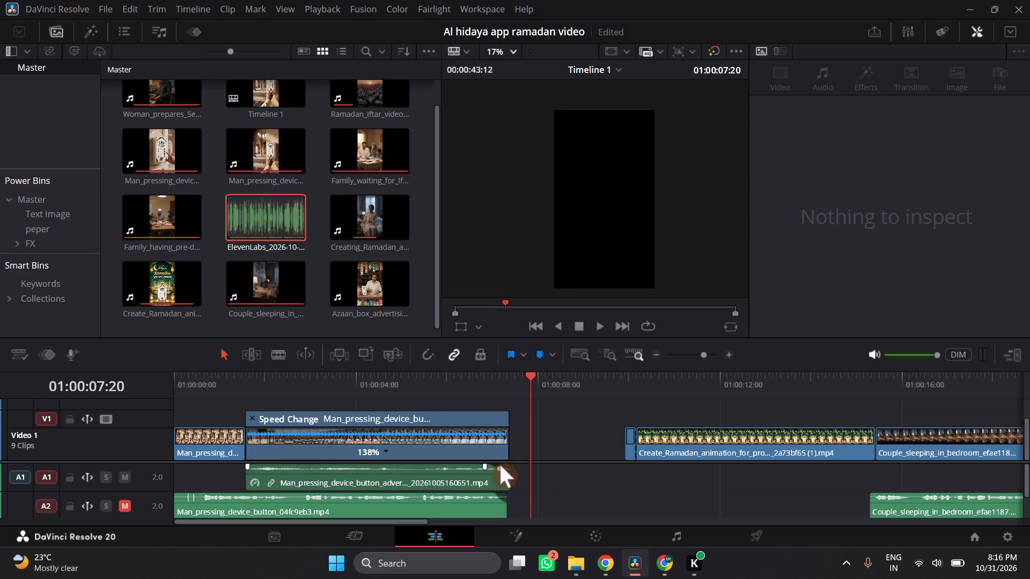
{"action": "left_click_drag", "start_coordinate": [501, 469], "coordinate": [500, 474]}
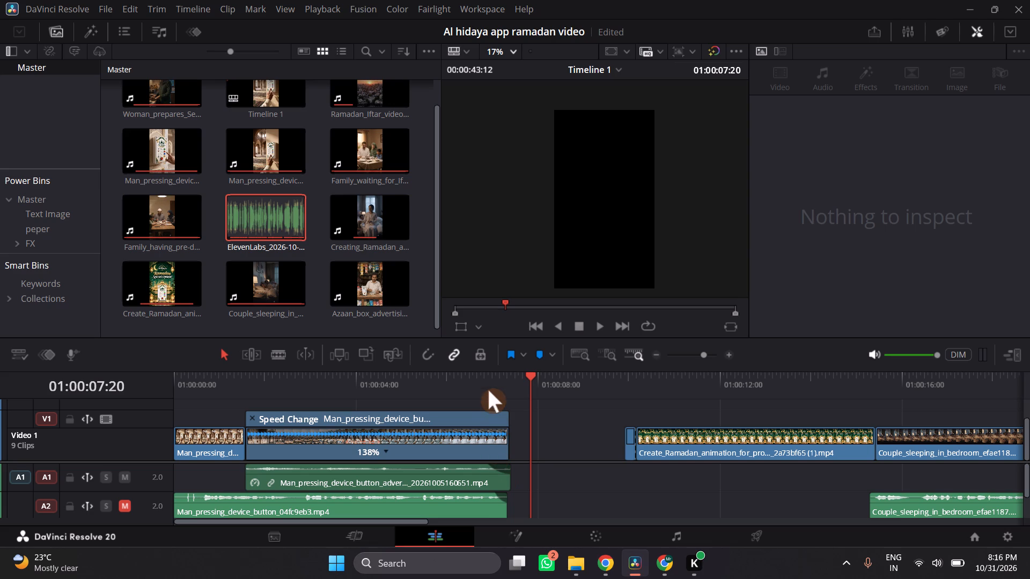
{"action": "left_click", "coordinate": [488, 390]}
{"action": "key", "text": "space"}
{"action": "left_click", "coordinate": [474, 391]}
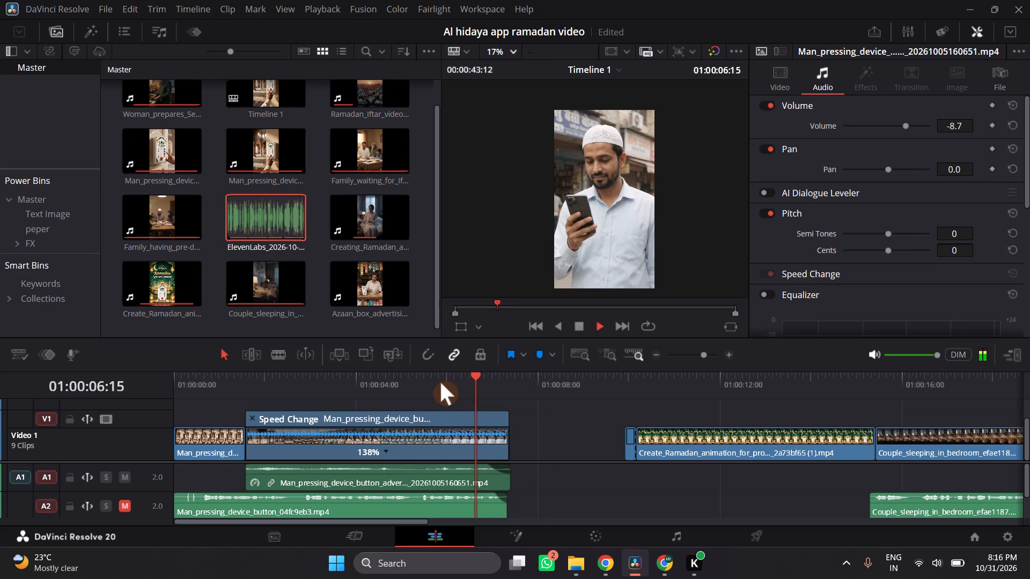
{"action": "left_click", "coordinate": [438, 382]}
{"action": "key", "text": "space"}
Extend the speed-changed clip with its linked audio to about 01:00:07:13, lengthen the audio fade-out, and play through it.
{"action": "left_click", "coordinate": [507, 483]}
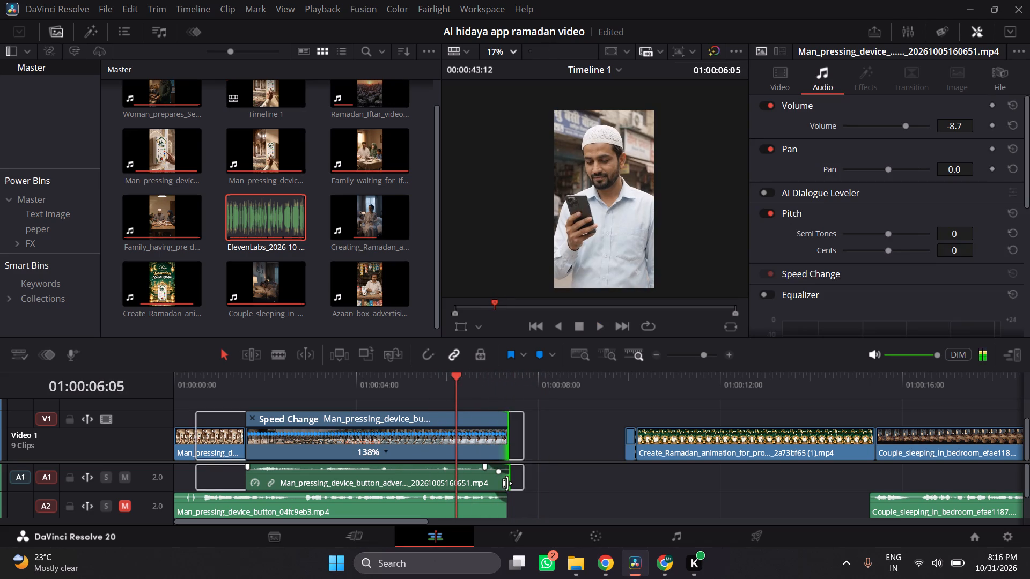
{"action": "left_click", "coordinate": [492, 478]}
{"action": "left_click_drag", "start_coordinate": [507, 478], "coordinate": [518, 478]}
{"action": "left_click_drag", "start_coordinate": [492, 466], "coordinate": [475, 469]}
{"action": "key", "text": "space"}
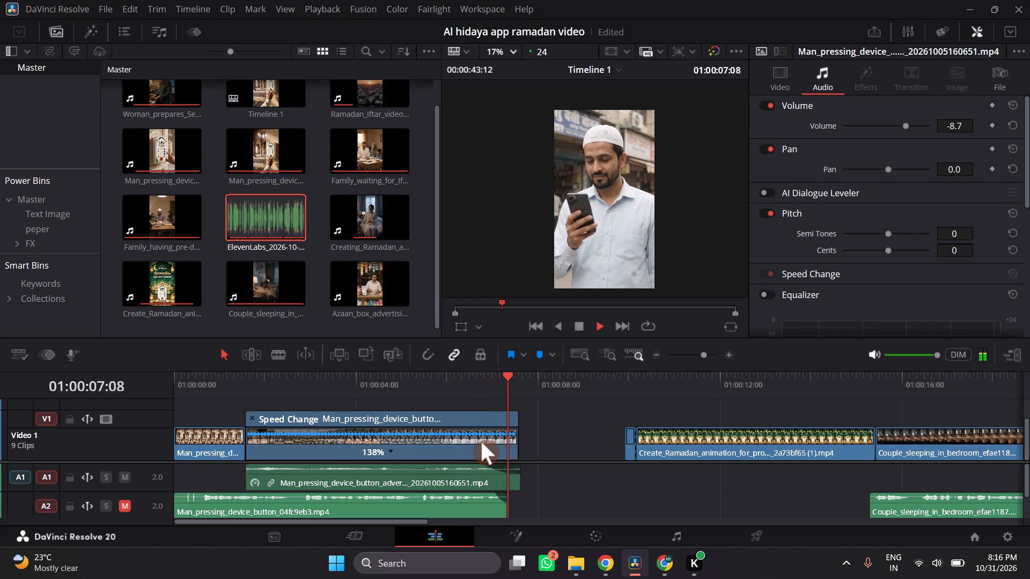
{"action": "key", "text": "space"}
Move the four voiceover clips after the gap on A3 earlier, so they run back to back from 01:00:07:13.
{"action": "scroll", "coordinate": [605, 467], "scroll_direction": "left", "scroll_amount": 1}
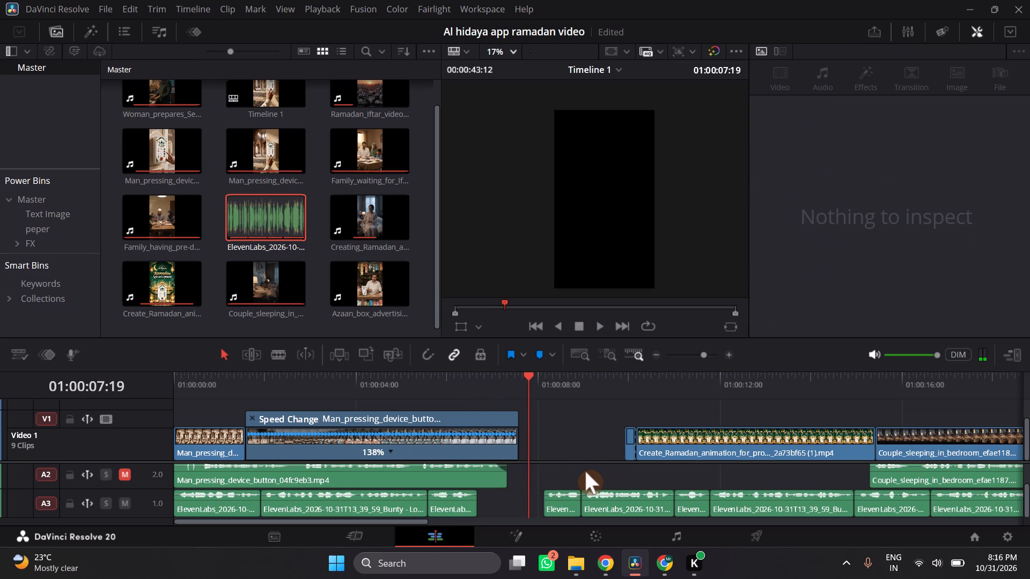
{"action": "left_click", "coordinate": [516, 391]}
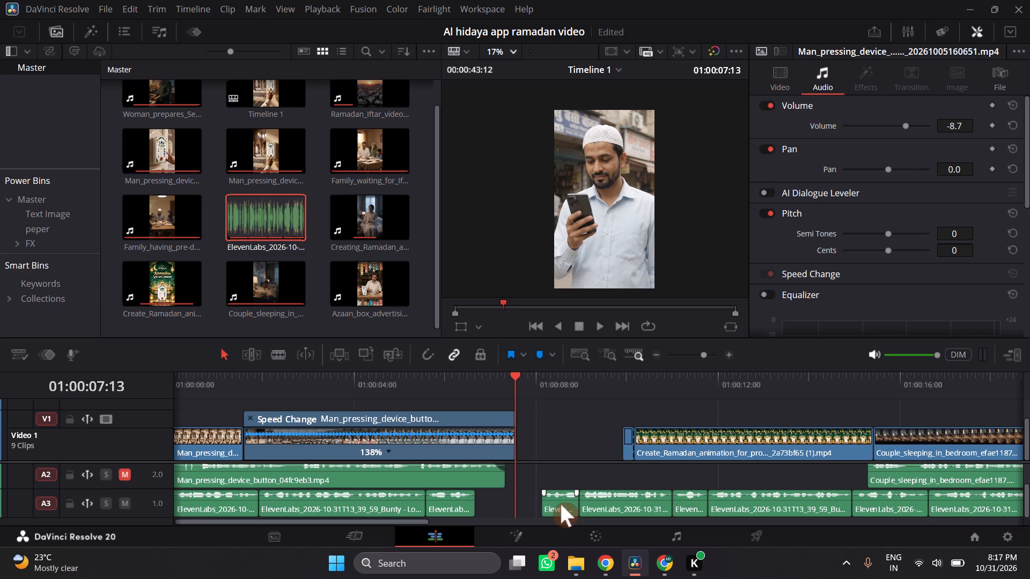
{"action": "left_click_drag", "start_coordinate": [561, 504], "coordinate": [534, 509]}
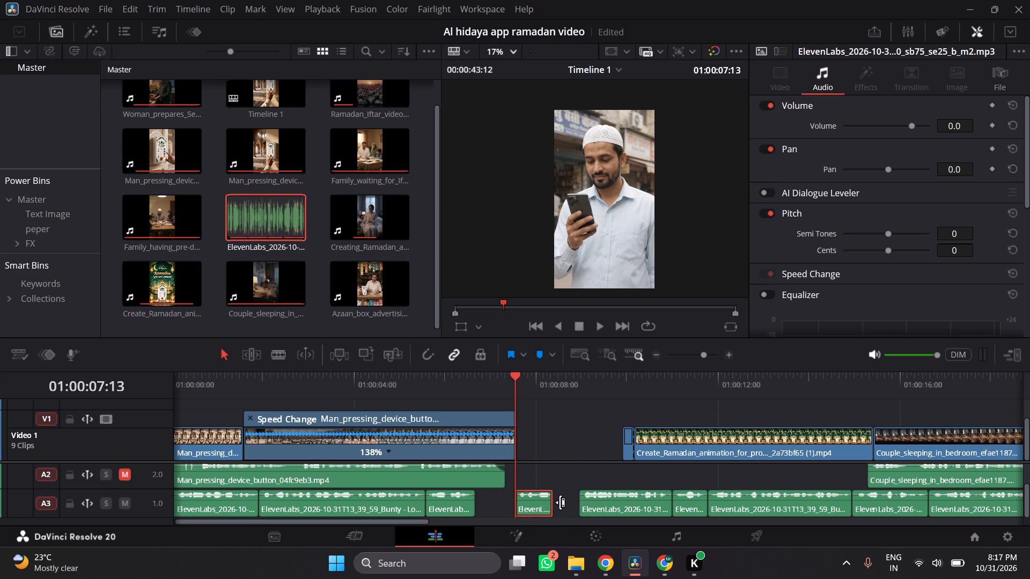
{"action": "left_click_drag", "start_coordinate": [568, 504], "coordinate": [677, 504]}
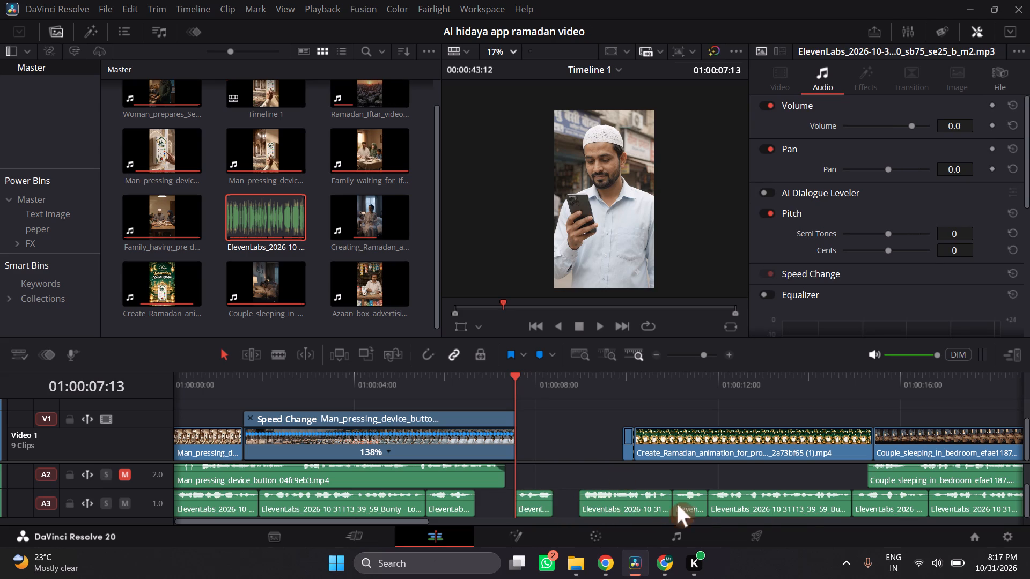
{"action": "left_click_drag", "start_coordinate": [677, 504], "coordinate": [818, 503]}
{"action": "left_click_drag", "start_coordinate": [764, 502], "coordinate": [755, 507]}
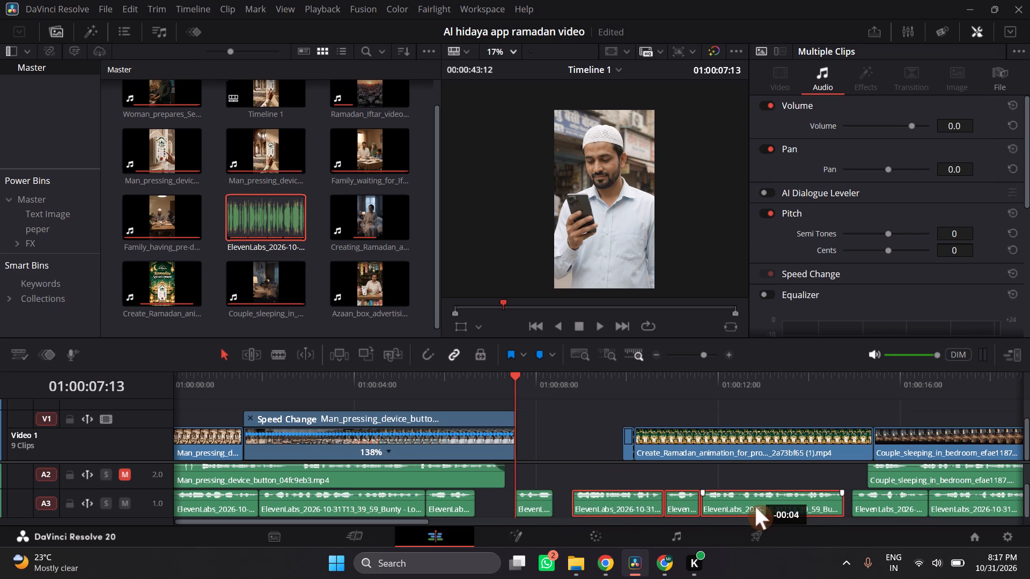
{"action": "left_click_drag", "start_coordinate": [755, 507], "coordinate": [737, 508]}
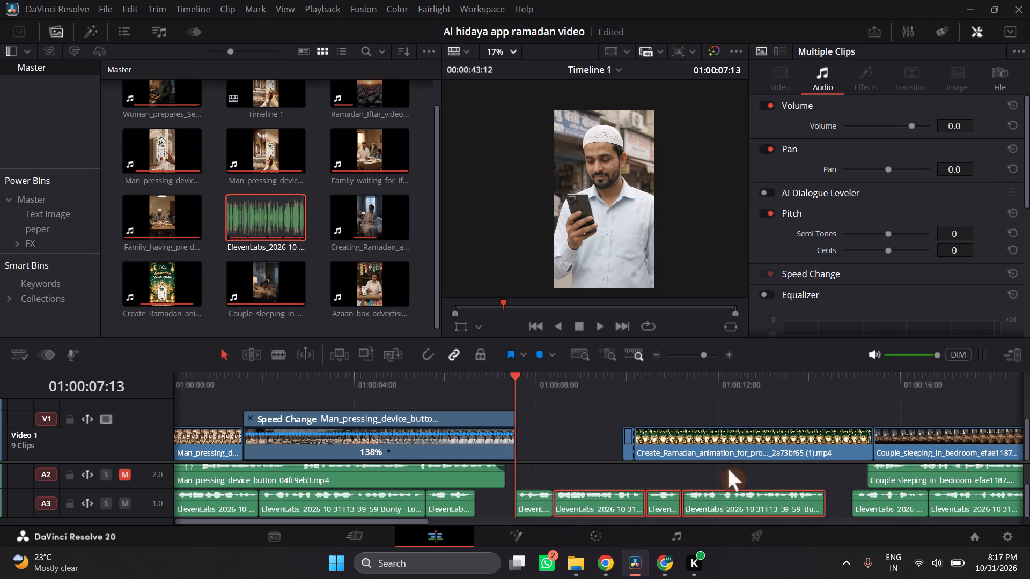
Move the Ramadan animation clip and the short clip before it earlier on V1, near the speed-changed clip's end, and play them.
{"action": "left_click_drag", "start_coordinate": [571, 448], "coordinate": [681, 448]}
{"action": "left_click_drag", "start_coordinate": [590, 446], "coordinate": [675, 444]}
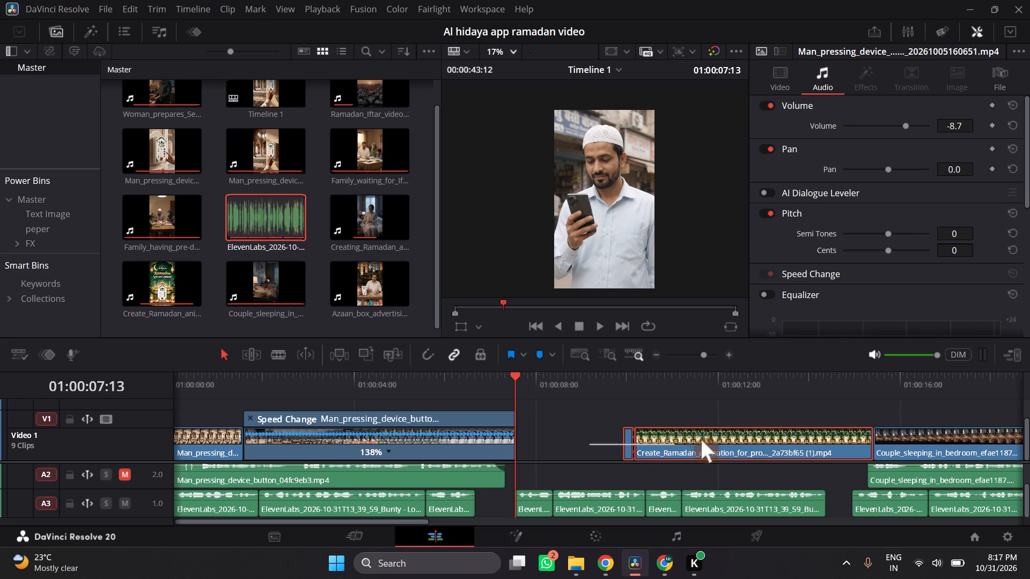
{"action": "left_click_drag", "start_coordinate": [756, 439], "coordinate": [655, 452]}
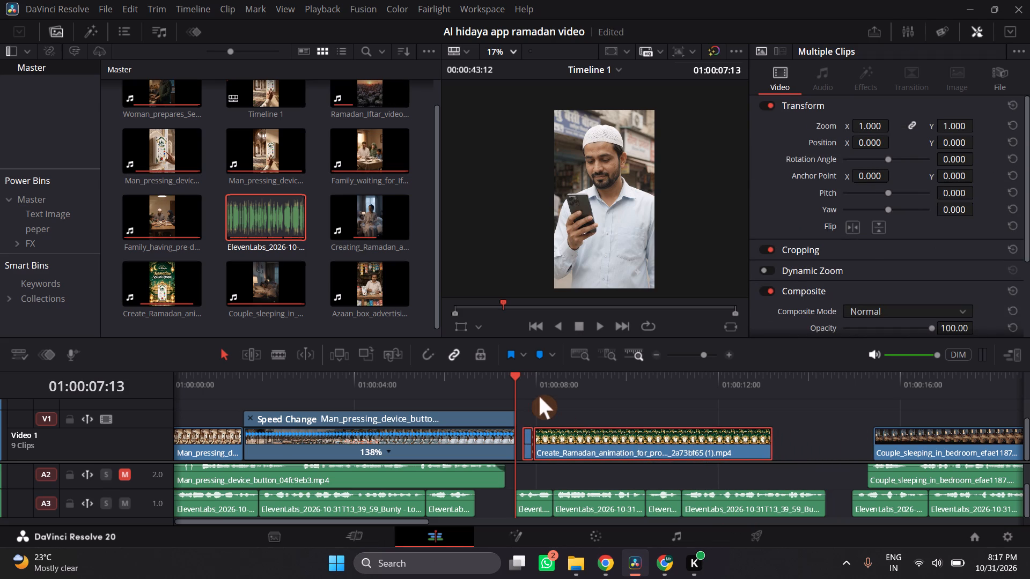
{"action": "left_click", "coordinate": [528, 393]}
{"action": "key", "text": "space"}
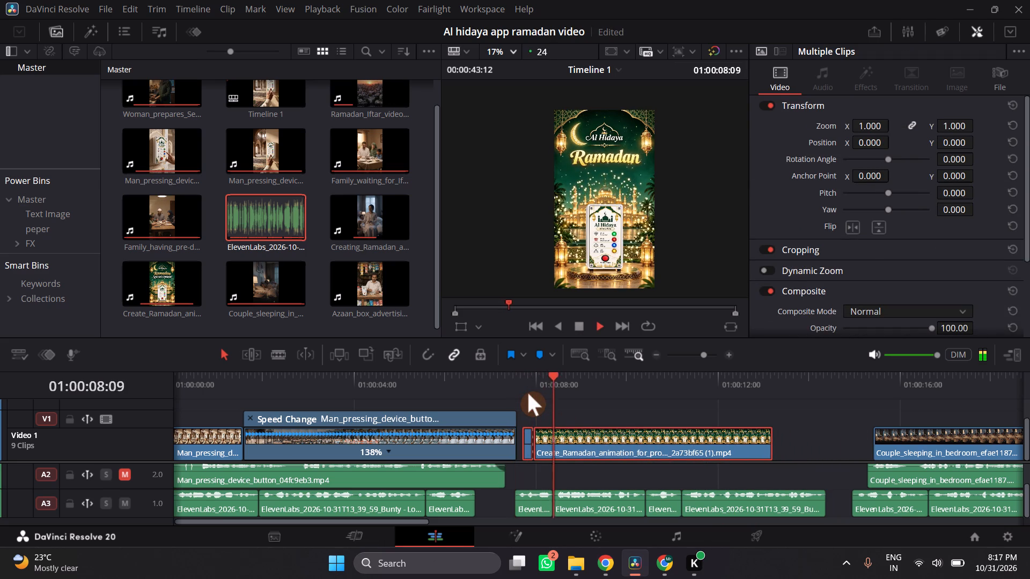
{"action": "key", "text": "space"}
Nudge the Ramadan animation clip and the short clip before it slightly earlier on V1, closer to the speed-changed clip.
{"action": "left_click", "coordinate": [791, 433]}
{"action": "left_click_drag", "start_coordinate": [809, 441], "coordinate": [517, 447]}
{"action": "left_click", "coordinate": [783, 430]}
{"action": "left_click_drag", "start_coordinate": [799, 435], "coordinate": [558, 448]}
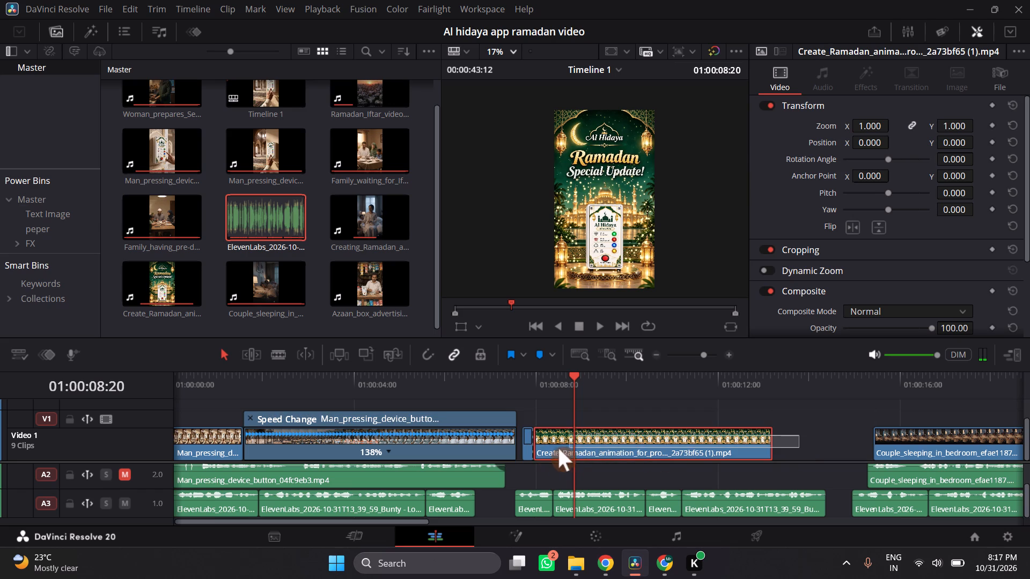
{"action": "left_click_drag", "start_coordinate": [558, 448], "coordinate": [531, 449]}
{"action": "left_click_drag", "start_coordinate": [606, 443], "coordinate": [603, 441]}
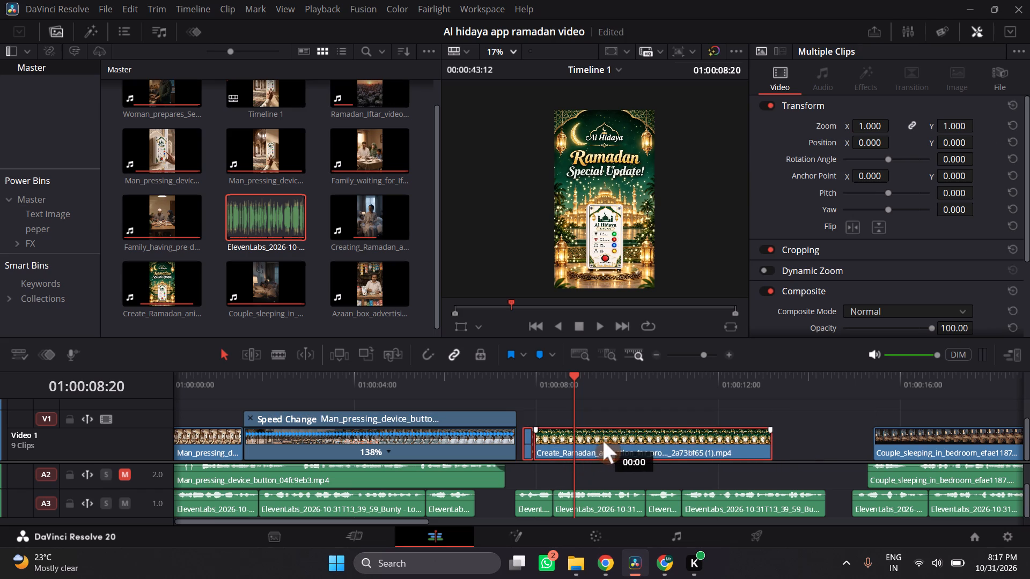
{"action": "left_click_drag", "start_coordinate": [603, 441], "coordinate": [599, 441]}
{"action": "left_click", "coordinate": [512, 392]}
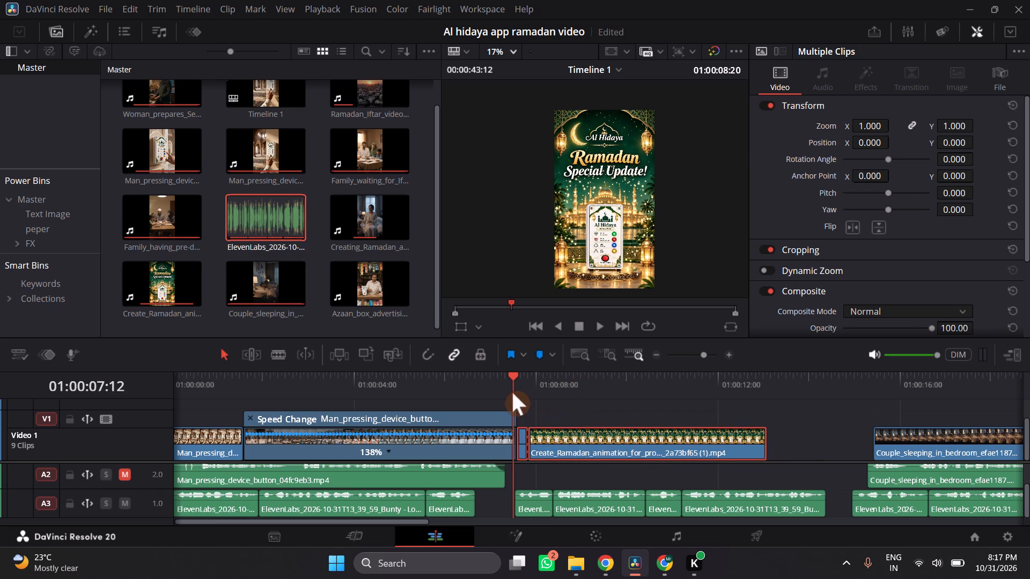
Play and replay the Ramadan animation section against the voiceover to find where its clip should be cut.
{"action": "key", "text": "space"}
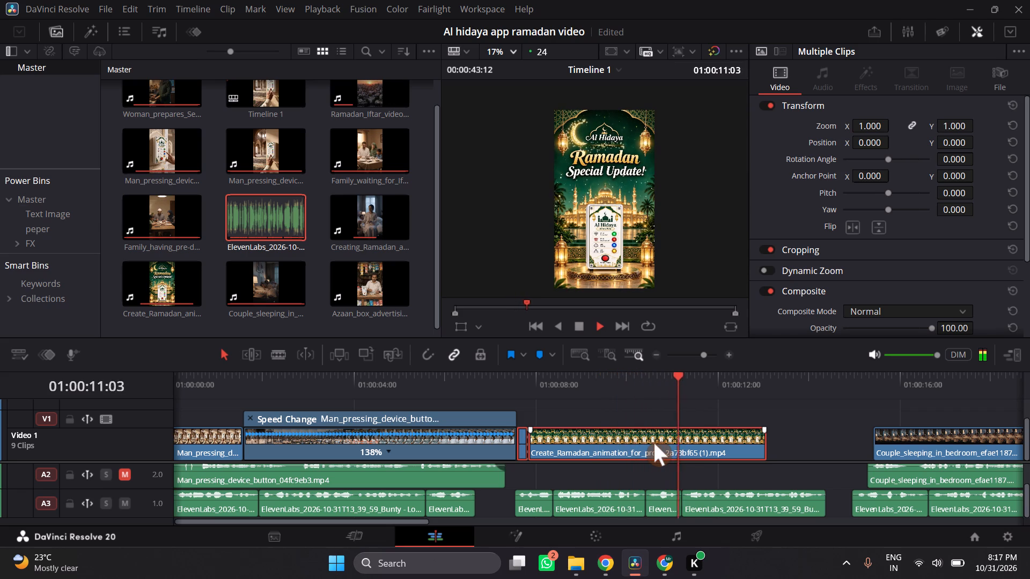
{"action": "key", "text": "space"}
{"action": "scroll", "coordinate": [654, 443], "scroll_direction": "left", "scroll_amount": 1}
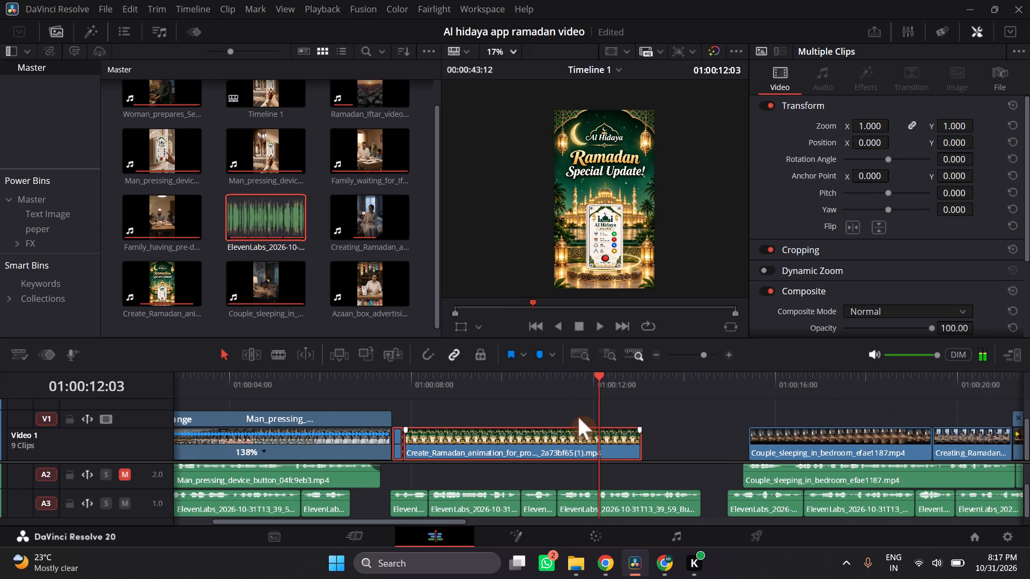
{"action": "left_click", "coordinate": [497, 382]}
{"action": "key", "text": "space"}
{"action": "key", "text": "space"}
{"action": "left_click", "coordinate": [384, 383]}
{"action": "key", "text": "space"}
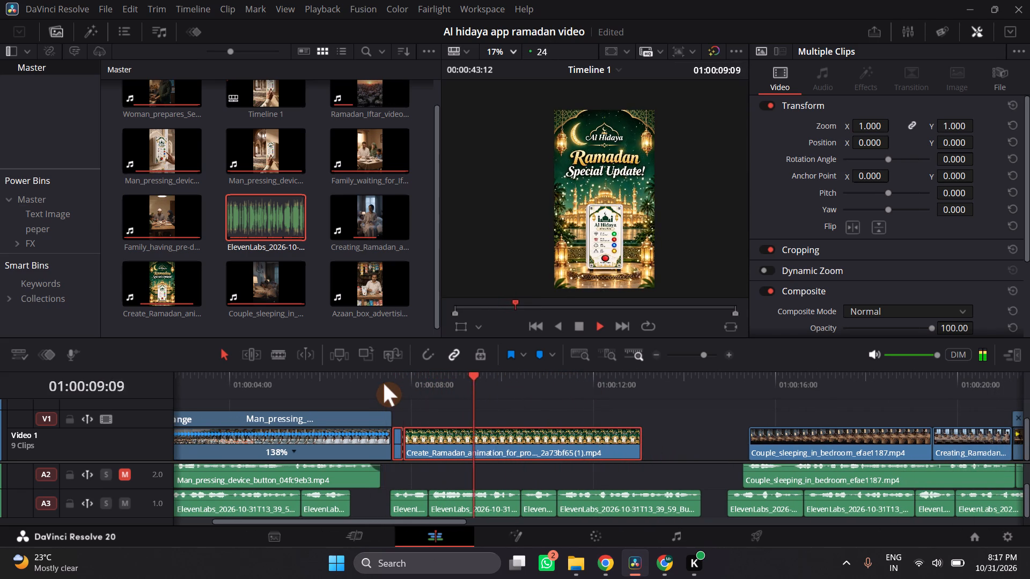
{"action": "key", "text": "space"}
{"action": "key", "text": "space"}
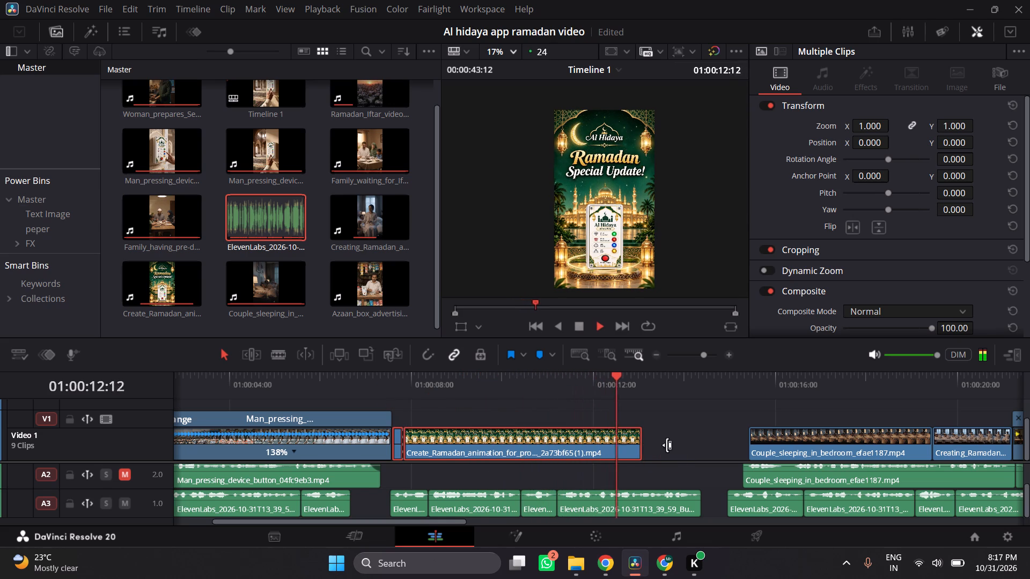
{"action": "key", "text": "space"}
{"action": "left_click", "coordinate": [499, 388]}
{"action": "key", "text": "space"}
{"action": "key", "text": "space"}
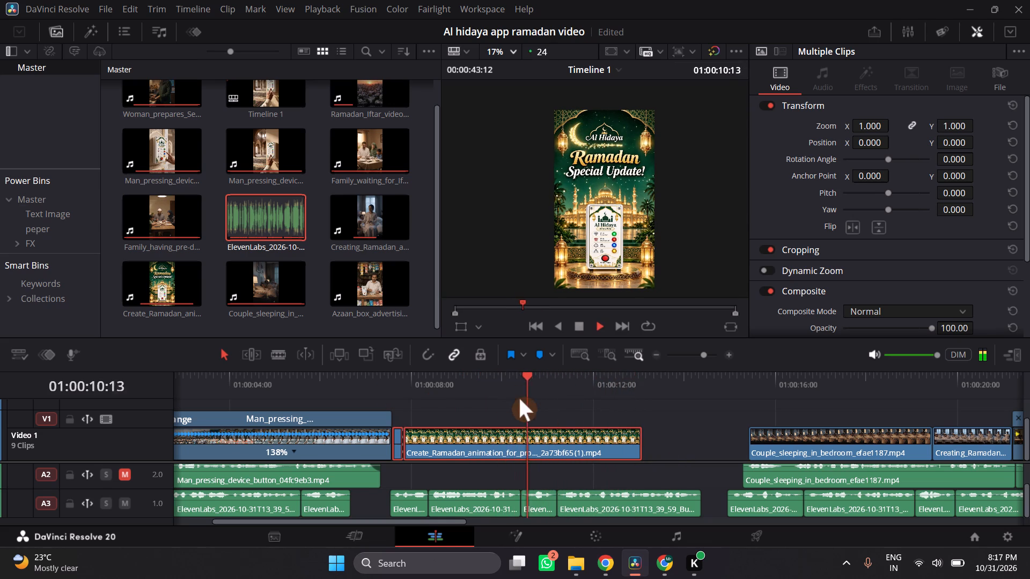
Move the two voiceover clips after 01:00:10:10 slightly later on A3 and extend the first one's start slightly earlier.
{"action": "left_click", "coordinate": [521, 382]}
{"action": "left_click_drag", "start_coordinate": [715, 502], "coordinate": [683, 503]}
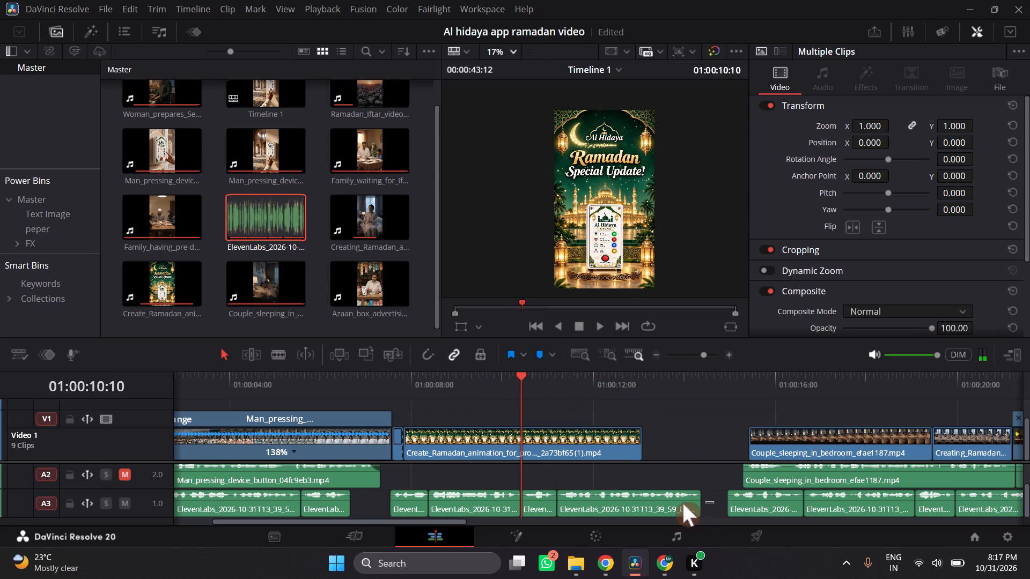
{"action": "left_click_drag", "start_coordinate": [683, 503], "coordinate": [533, 499]}
{"action": "left_click_drag", "start_coordinate": [605, 508], "coordinate": [614, 509]}
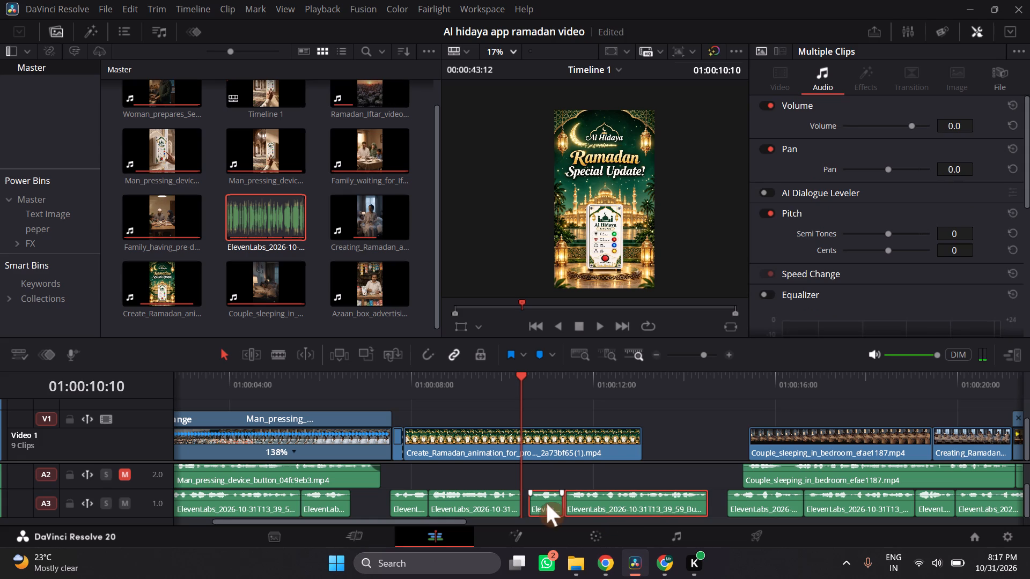
{"action": "left_click_drag", "start_coordinate": [531, 506], "coordinate": [525, 508]}
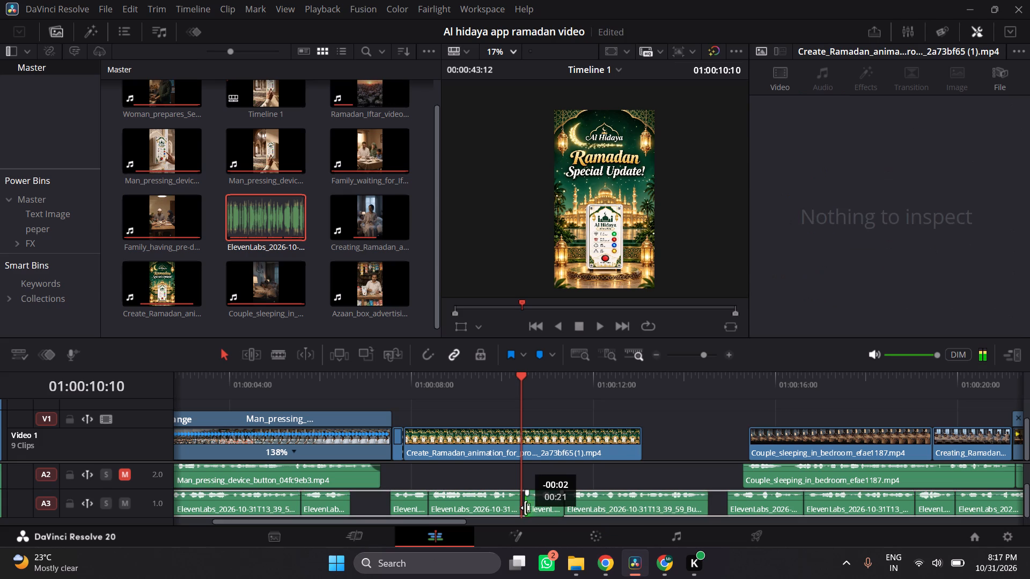
{"action": "left_click_drag", "start_coordinate": [525, 508], "coordinate": [524, 508]}
Move the same two voiceover clips back on A3 to close the gap at 01:00:10:10.
{"action": "left_click", "coordinate": [715, 502]}
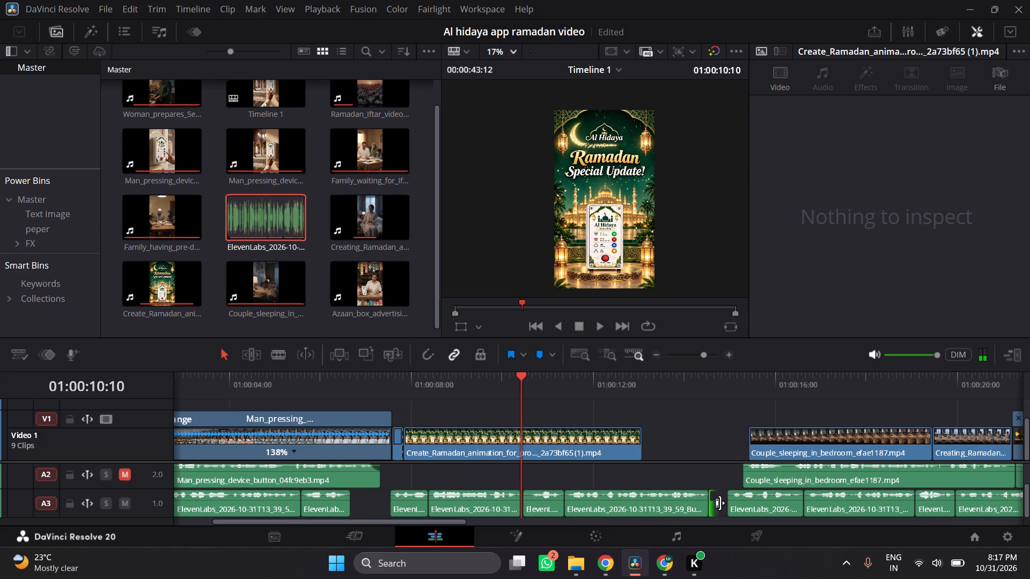
{"action": "left_click", "coordinate": [720, 503]}
{"action": "left_click", "coordinate": [717, 484]}
{"action": "left_click_drag", "start_coordinate": [716, 477], "coordinate": [546, 504]}
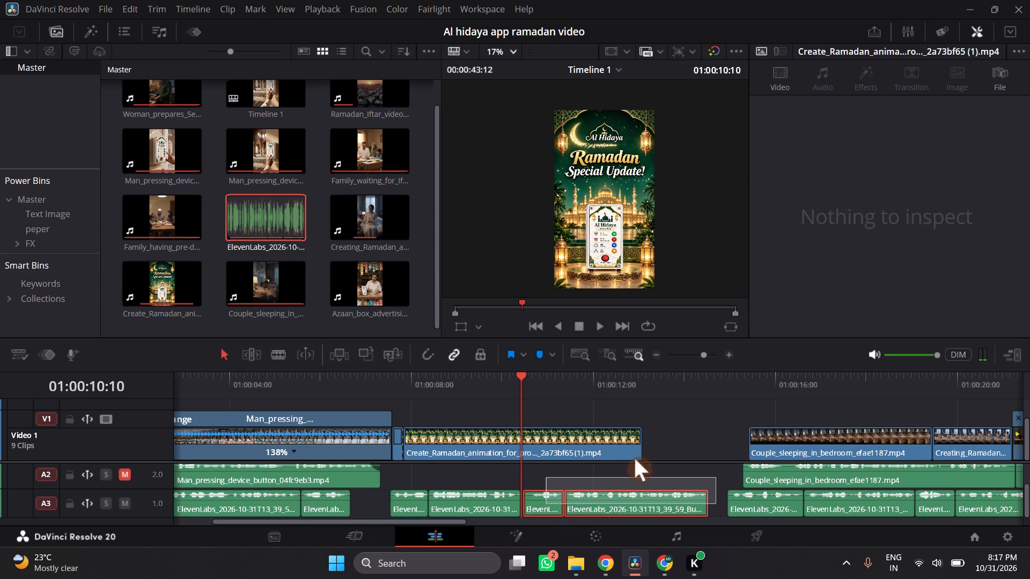
{"action": "left_click", "coordinate": [732, 355]}
{"action": "left_click_drag", "start_coordinate": [605, 507], "coordinate": [600, 507]}
Split the Ramadan animation clip on V1 at 01:00:10:10 and delete the part after the cut.
{"action": "left_click", "coordinate": [594, 447]}
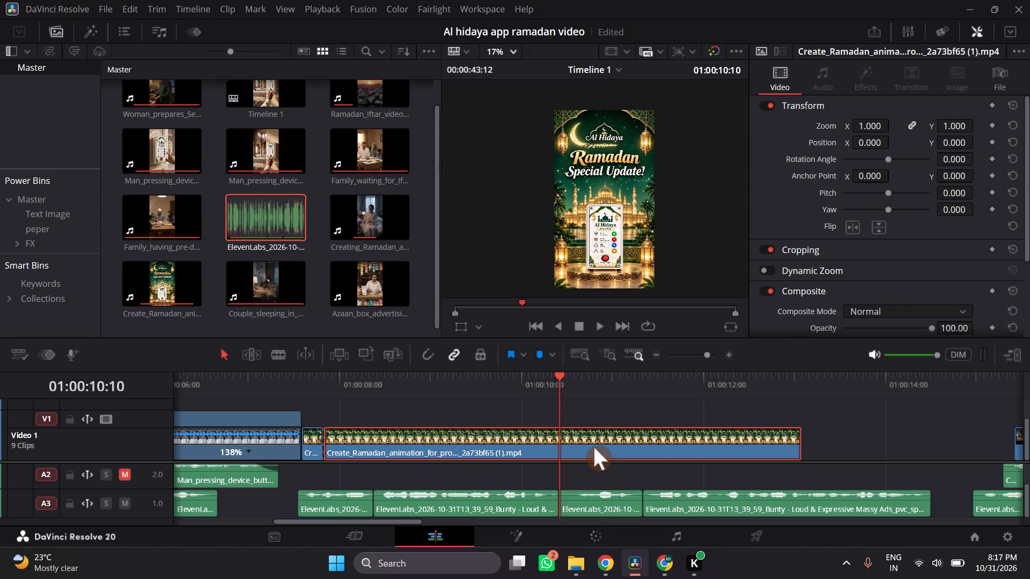
{"action": "scroll", "coordinate": [599, 439], "scroll_direction": "down", "scroll_amount": 1, "text": "ctrl"}
{"action": "key", "text": "ctrl+b"}
{"action": "left_click", "coordinate": [597, 356], "text": "ctrl"}
{"action": "left_click", "coordinate": [630, 434]}
{"action": "key", "text": "BackSpace"}
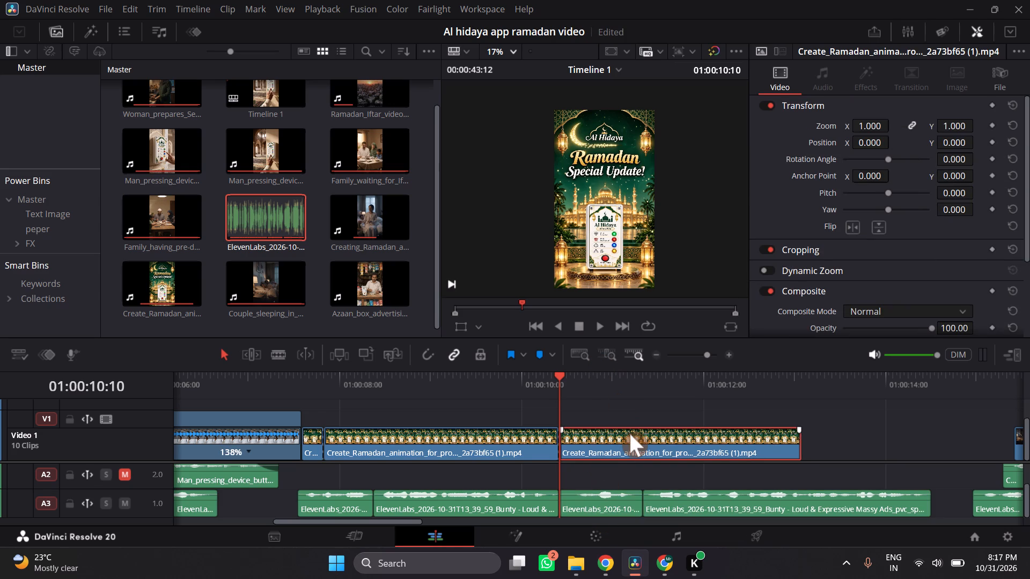
Move the couple sleeping in bedroom video clip on V1 to start at 01:00:10:10, and play through it.
{"action": "scroll", "coordinate": [653, 436], "scroll_direction": "left", "scroll_amount": 1}
{"action": "left_click", "coordinate": [813, 441]}
{"action": "left_click_drag", "start_coordinate": [881, 441], "coordinate": [844, 436]}
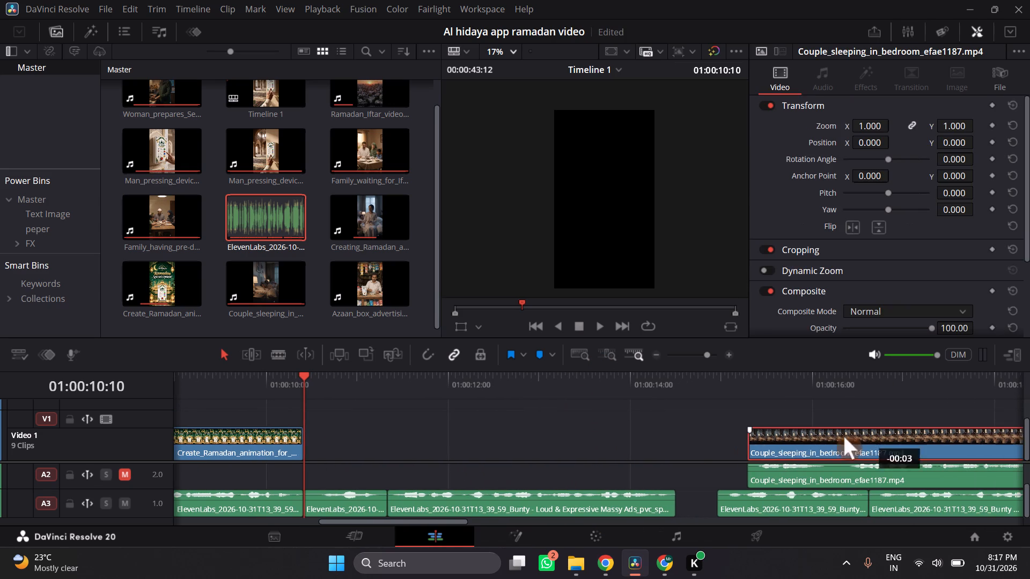
{"action": "left_click_drag", "start_coordinate": [844, 436], "coordinate": [508, 436]}
{"action": "scroll", "coordinate": [508, 436], "scroll_direction": "right", "scroll_amount": 1}
{"action": "left_click_drag", "start_coordinate": [543, 437], "coordinate": [529, 441]}
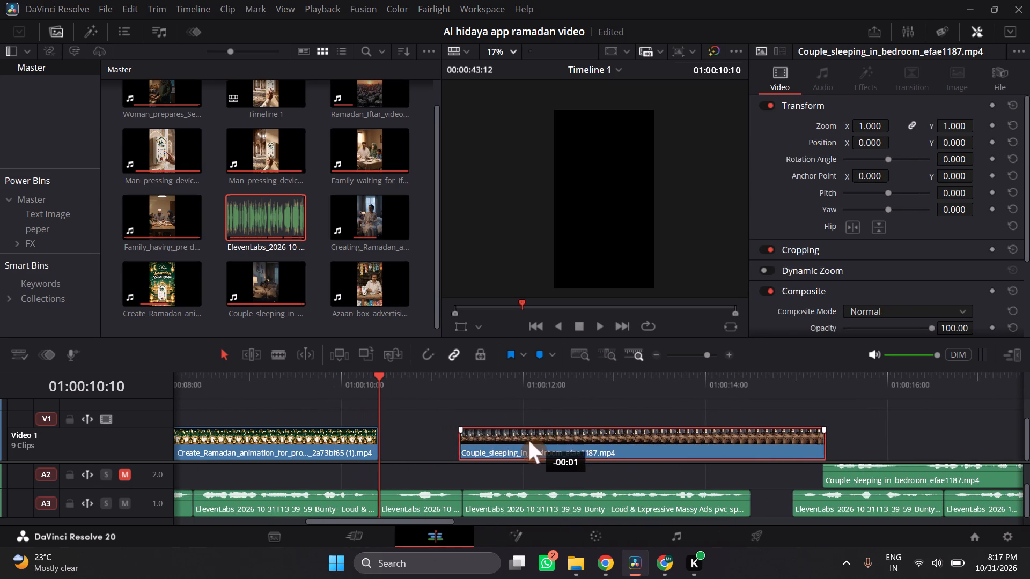
{"action": "left_click_drag", "start_coordinate": [529, 441], "coordinate": [458, 439]}
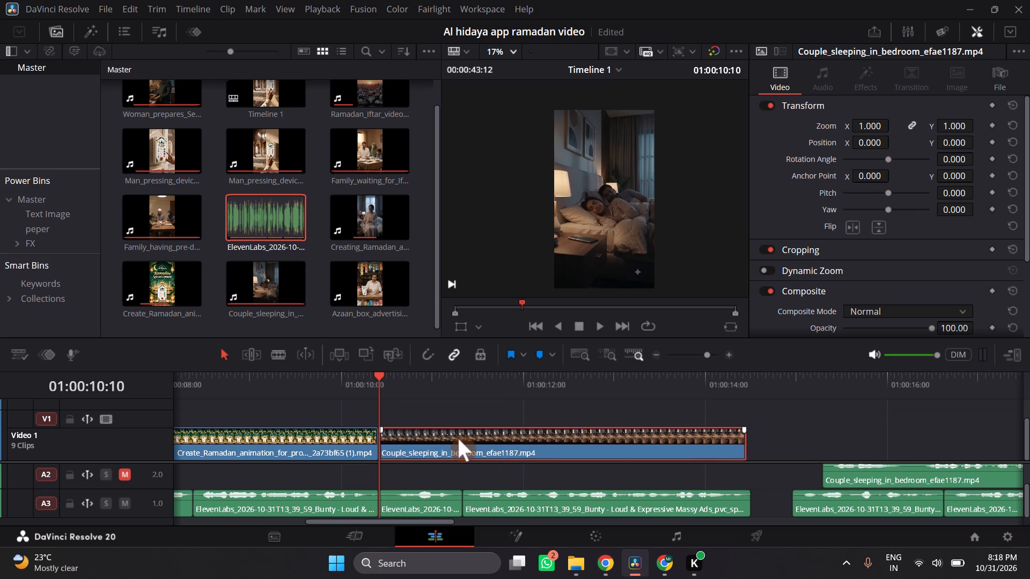
{"action": "key", "text": "space"}
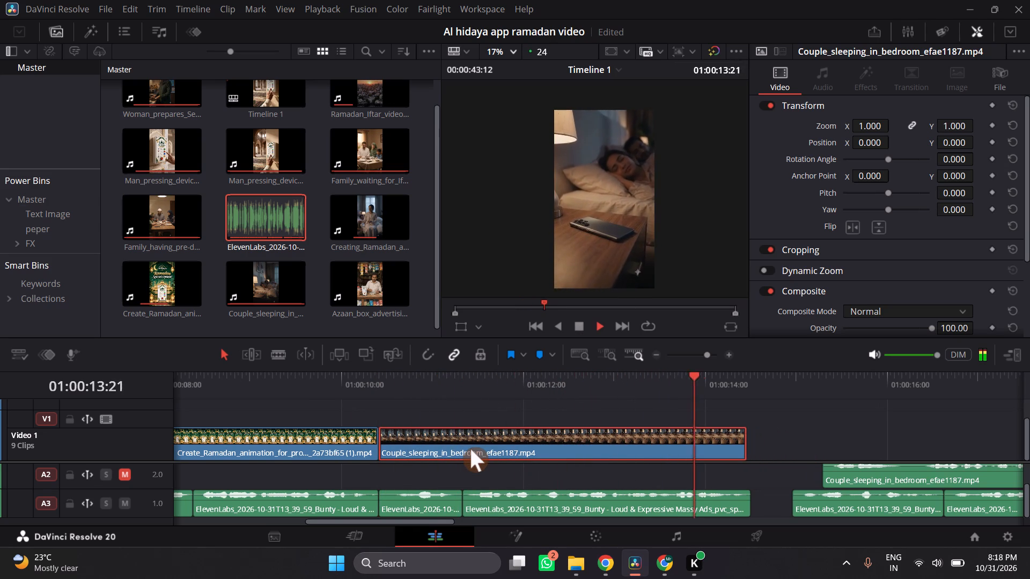
{"action": "key", "text": "space"}
Move the two voiceover clips after the gap on A3 earlier, back to back with the preceding voiceover clip, and play them.
{"action": "scroll", "coordinate": [470, 449], "scroll_direction": "left", "scroll_amount": 1}
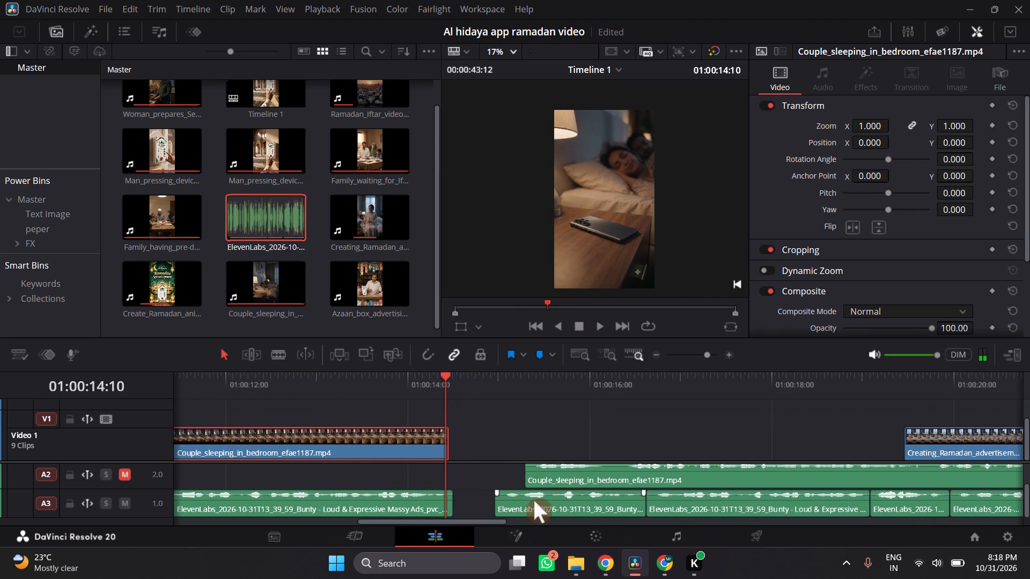
{"action": "left_click", "coordinate": [553, 505]}
{"action": "left_click_drag", "start_coordinate": [582, 505], "coordinate": [539, 511]}
{"action": "left_click", "coordinate": [710, 506]}
{"action": "left_click_drag", "start_coordinate": [730, 501], "coordinate": [688, 501]}
{"action": "key", "text": "space"}
{"action": "key", "text": "space"}
Move the Creating Ramadan advertisement clip on V1 against the couple sleeping clip's end, and play across the join from 01:00:14:03.
{"action": "left_click", "coordinate": [959, 449]}
{"action": "left_click_drag", "start_coordinate": [976, 444], "coordinate": [713, 444]}
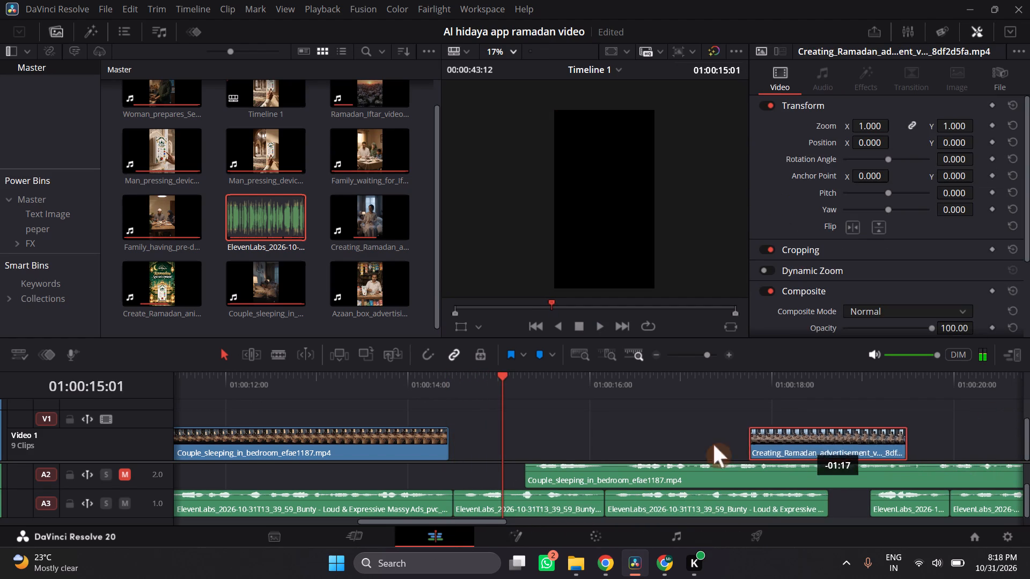
{"action": "left_click_drag", "start_coordinate": [713, 444], "coordinate": [521, 447]}
{"action": "left_click", "coordinate": [419, 388]}
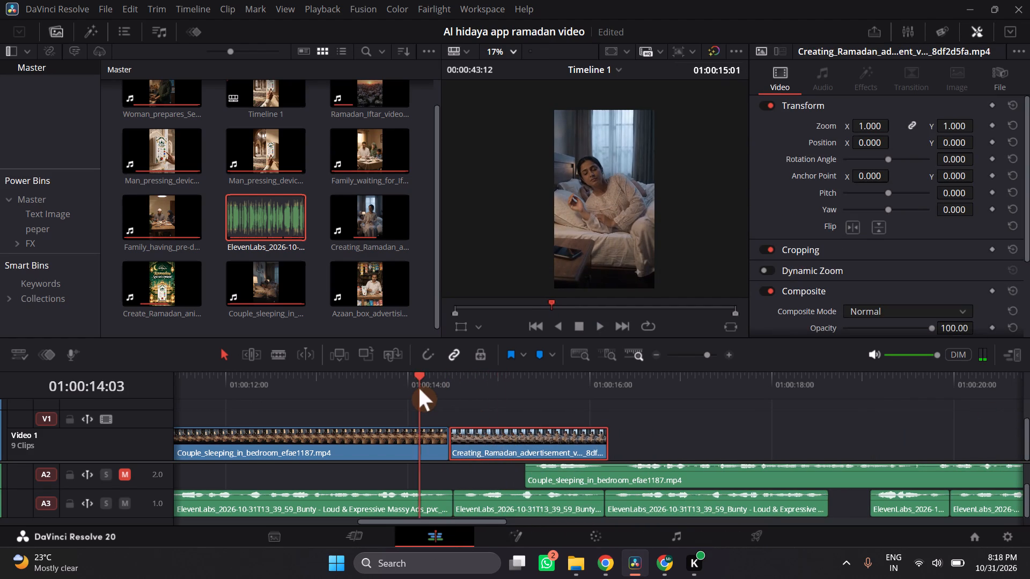
{"action": "key", "text": "space"}
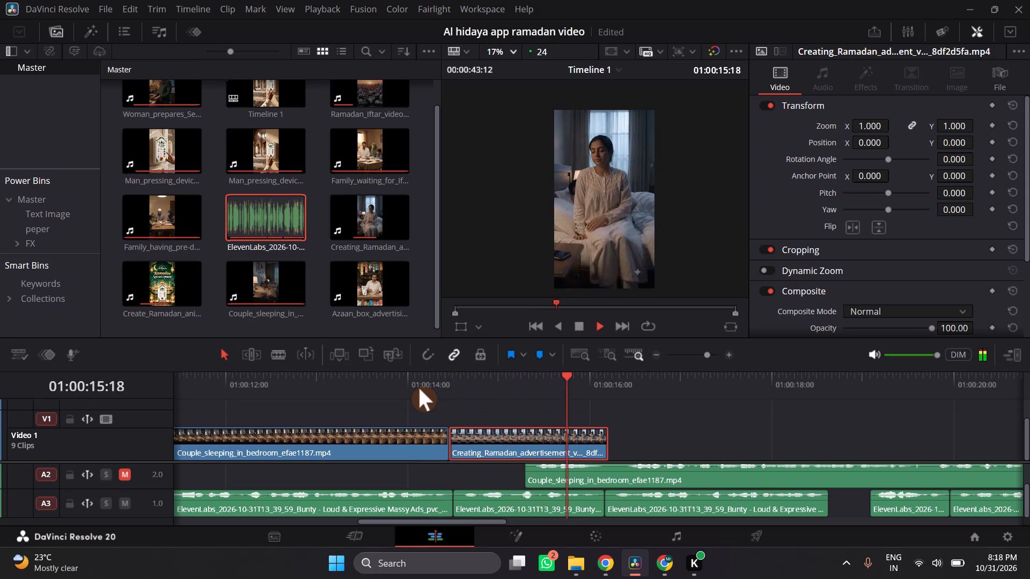
{"action": "key", "text": "space"}
{"action": "key", "text": "space"}
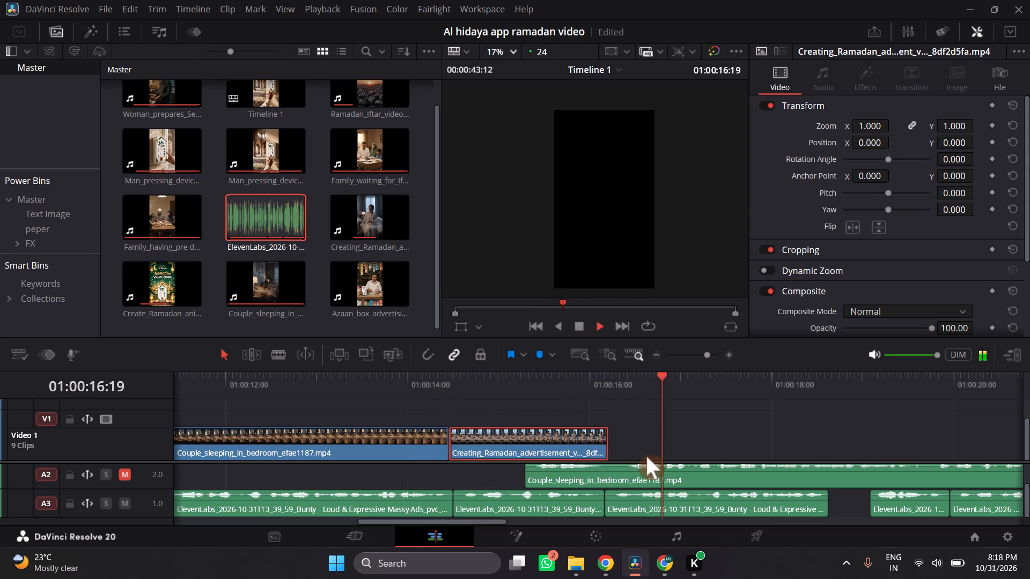
{"action": "key", "text": "space"}
Extend the end of the Creating Ramadan advertisement clip slightly and continue playback.
{"action": "left_click_drag", "start_coordinate": [607, 443], "coordinate": [612, 442]}
{"action": "key", "text": "space"}
{"action": "key", "text": "space"}
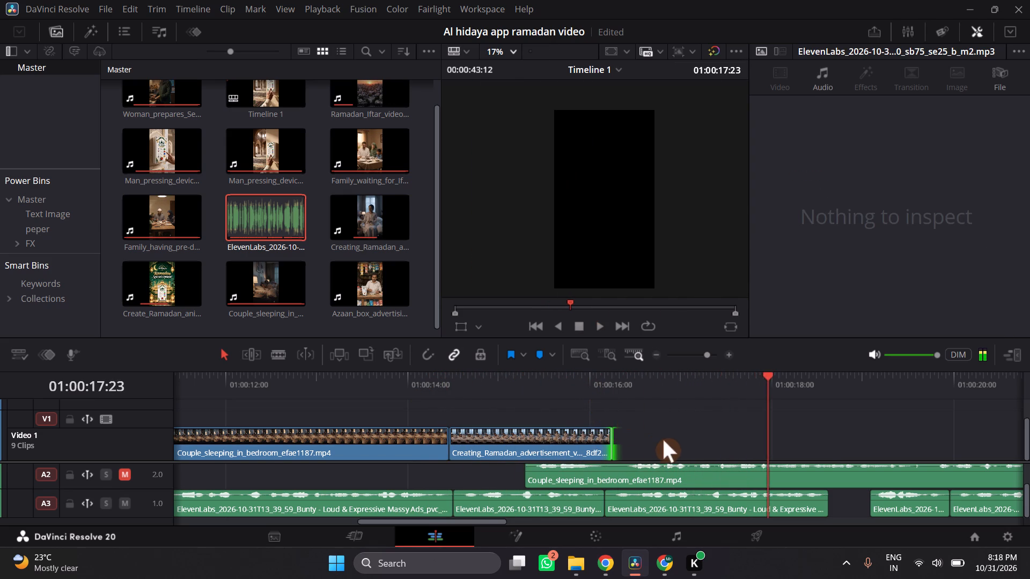
Move the speed-changed family pre-dawn meal clip on V1 against the Creating Ramadan advertisement clip's end, and play to 01:00:18:15.
{"action": "scroll", "coordinate": [667, 440], "scroll_direction": "left", "scroll_amount": 1}
{"action": "left_click", "coordinate": [860, 438]}
{"action": "left_click_drag", "start_coordinate": [916, 436], "coordinate": [495, 440]}
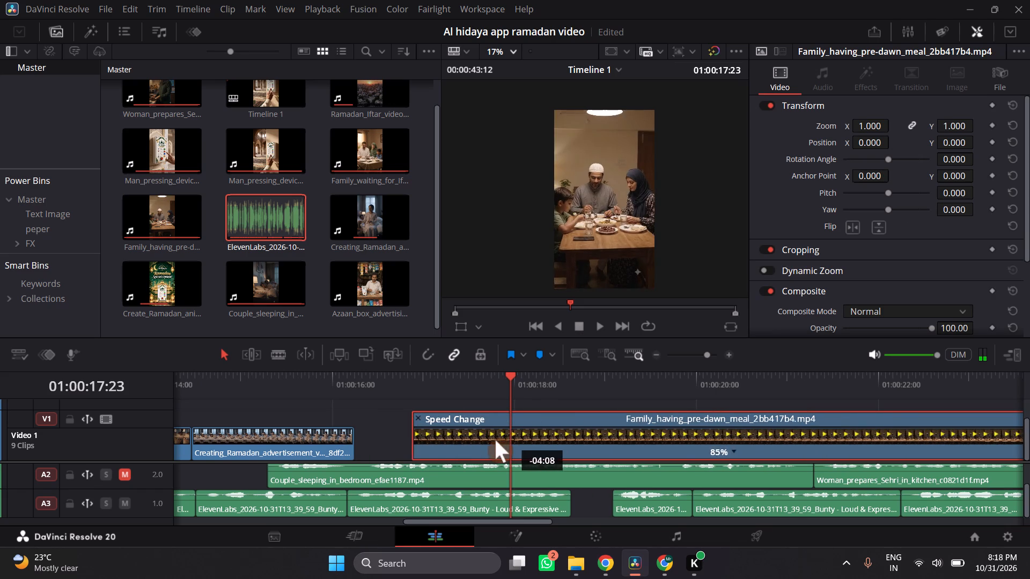
{"action": "left_click_drag", "start_coordinate": [495, 440], "coordinate": [461, 440]}
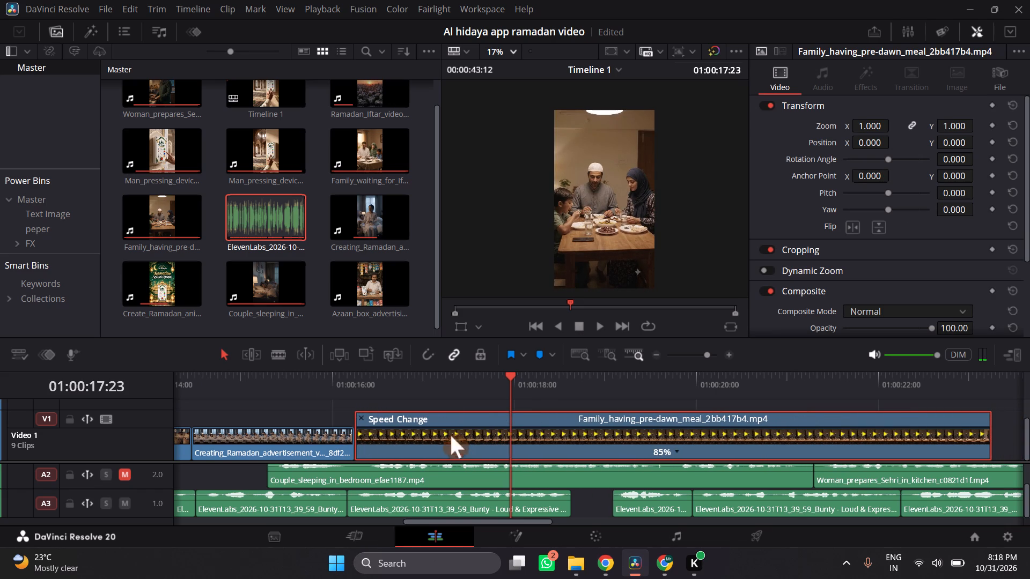
{"action": "left_click", "coordinate": [354, 398]}
{"action": "key", "text": "space"}
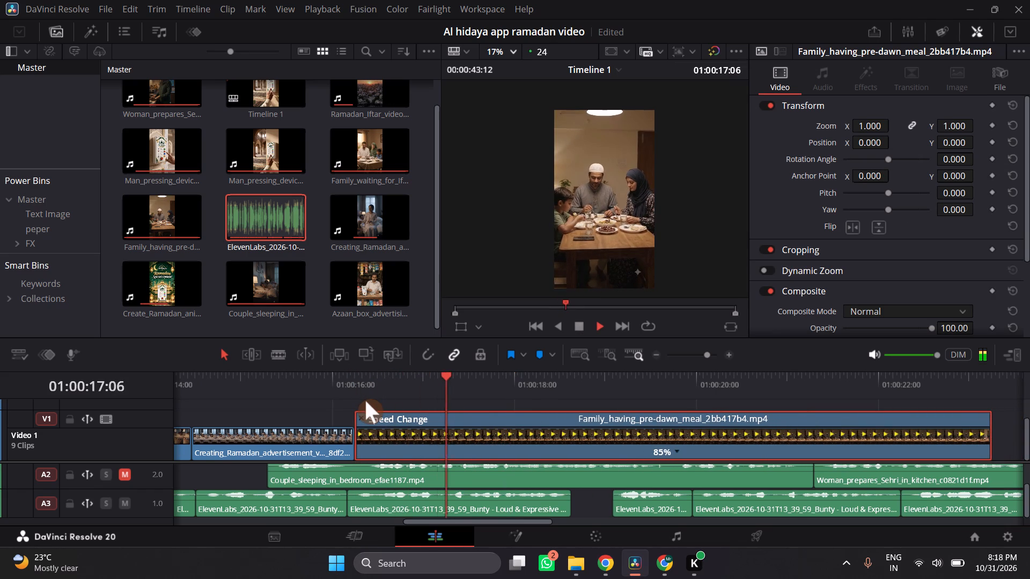
{"action": "key", "text": "space"}
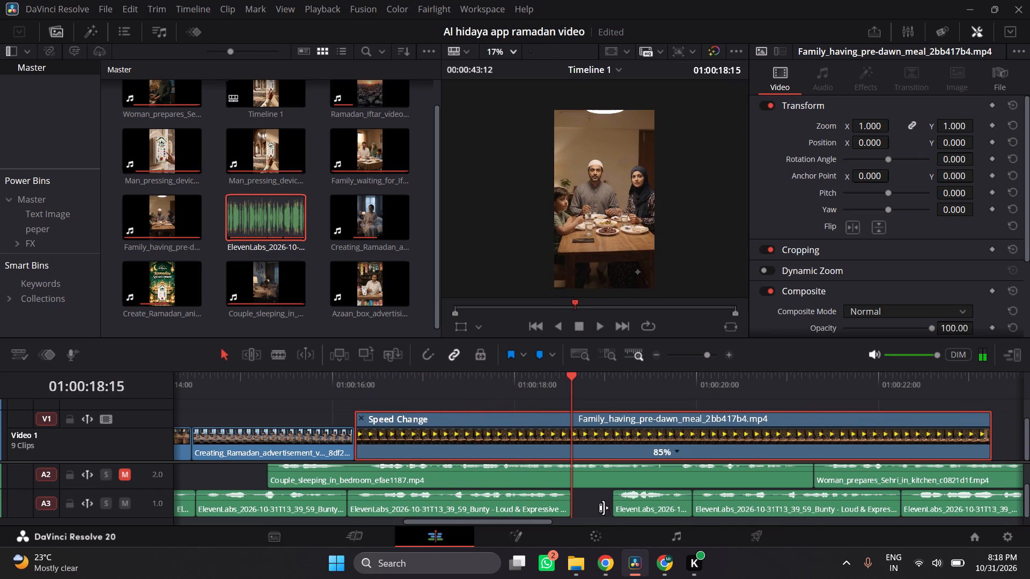
Move the three voiceover clips after the gap on A3 11 frames earlier, so they start at 01:00:18:15.
{"action": "left_click_drag", "start_coordinate": [599, 506], "coordinate": [808, 506]}
{"action": "left_click_drag", "start_coordinate": [593, 504], "coordinate": [613, 503]}
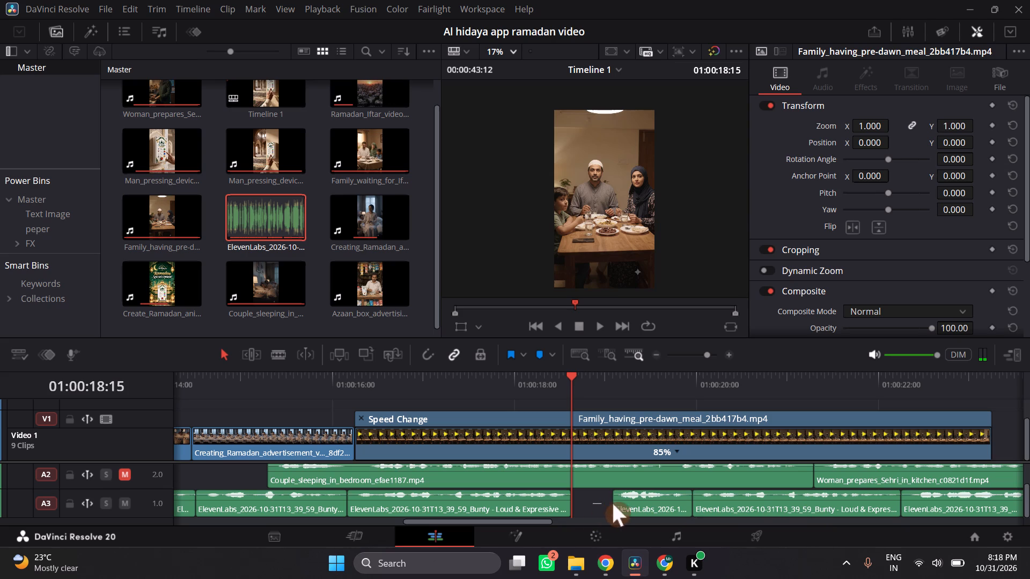
{"action": "left_click_drag", "start_coordinate": [613, 503], "coordinate": [925, 502]}
{"action": "left_click_drag", "start_coordinate": [825, 507], "coordinate": [810, 507]}
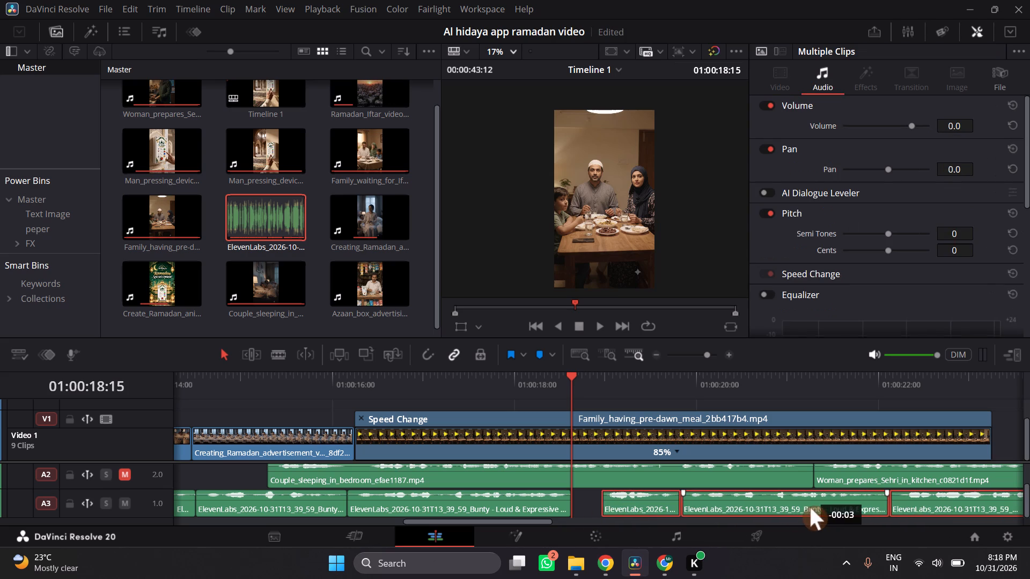
{"action": "left_click_drag", "start_coordinate": [810, 507], "coordinate": [782, 512]}
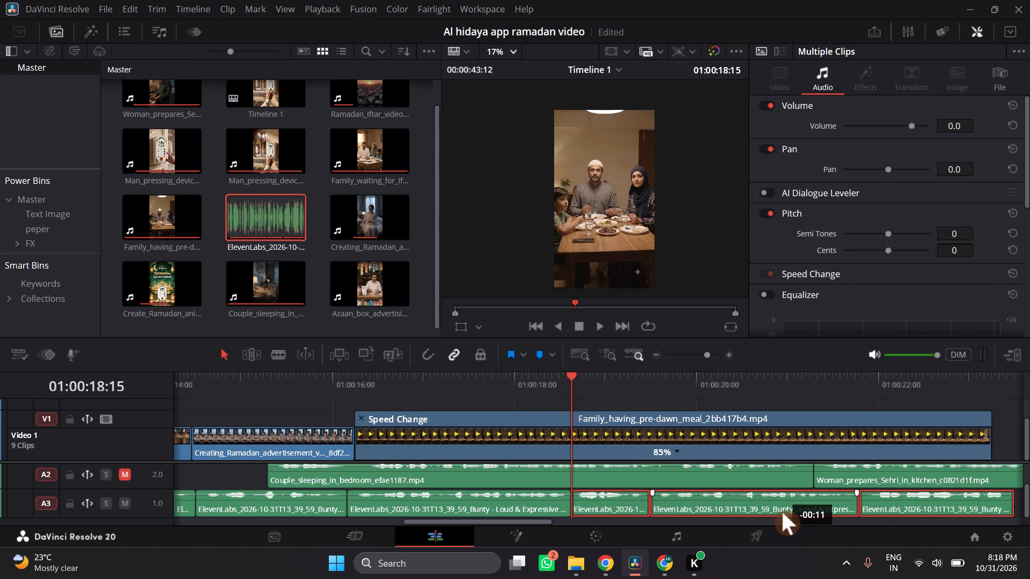
Play the pre-dawn meal section from 01:00:18:15 and replay the start of the last moved voiceover clip near 01:00:22:01.
{"action": "key", "text": "space"}
{"action": "scroll", "coordinate": [606, 406], "scroll_direction": "left", "scroll_amount": 1}
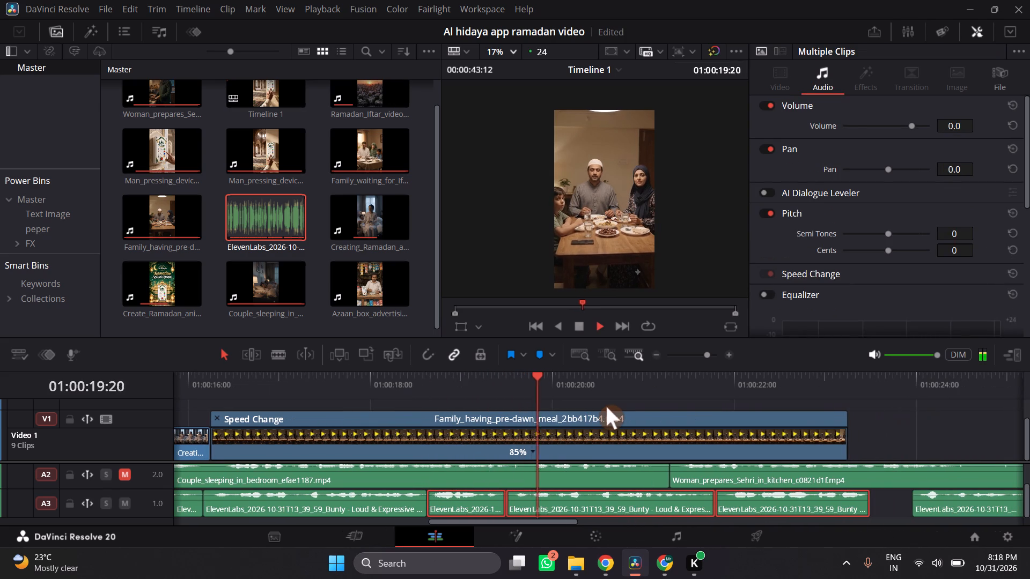
{"action": "key", "text": "space"}
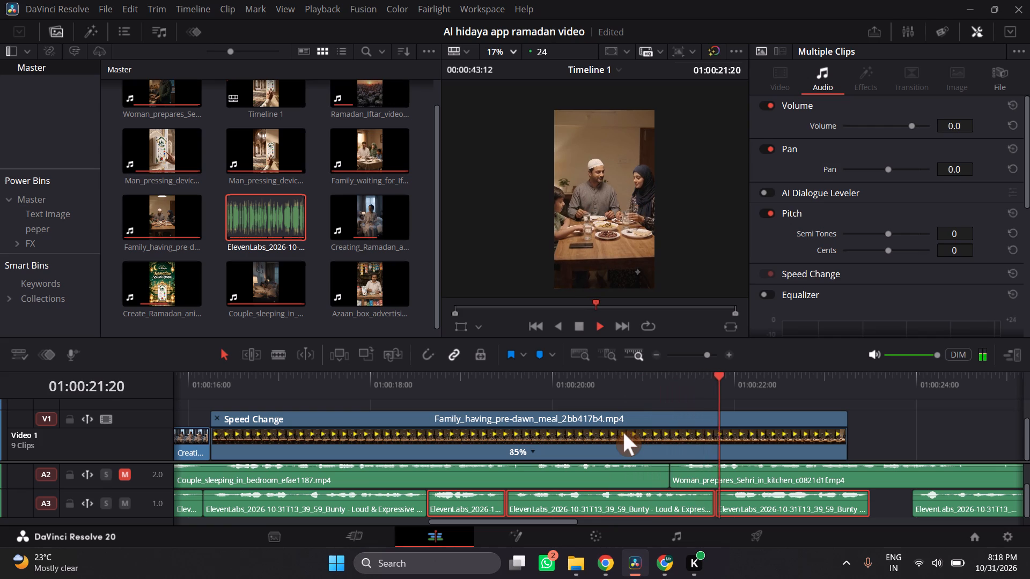
{"action": "scroll", "coordinate": [623, 433], "scroll_direction": "left", "scroll_amount": 1}
{"action": "key", "text": "space"}
{"action": "key", "text": "space"}
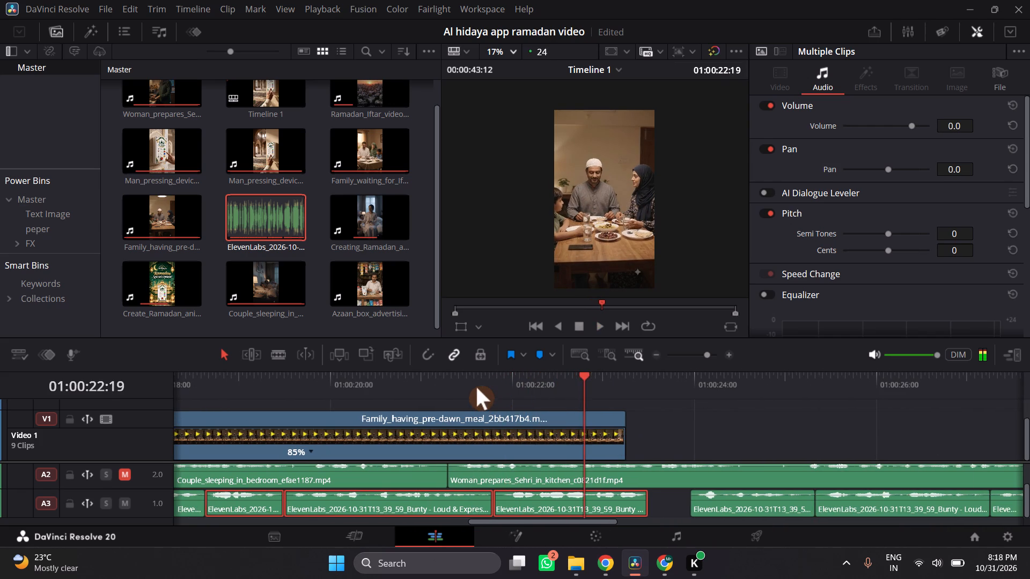
{"action": "left_click", "coordinate": [459, 380]}
{"action": "key", "text": "space"}
{"action": "key", "text": "space"}
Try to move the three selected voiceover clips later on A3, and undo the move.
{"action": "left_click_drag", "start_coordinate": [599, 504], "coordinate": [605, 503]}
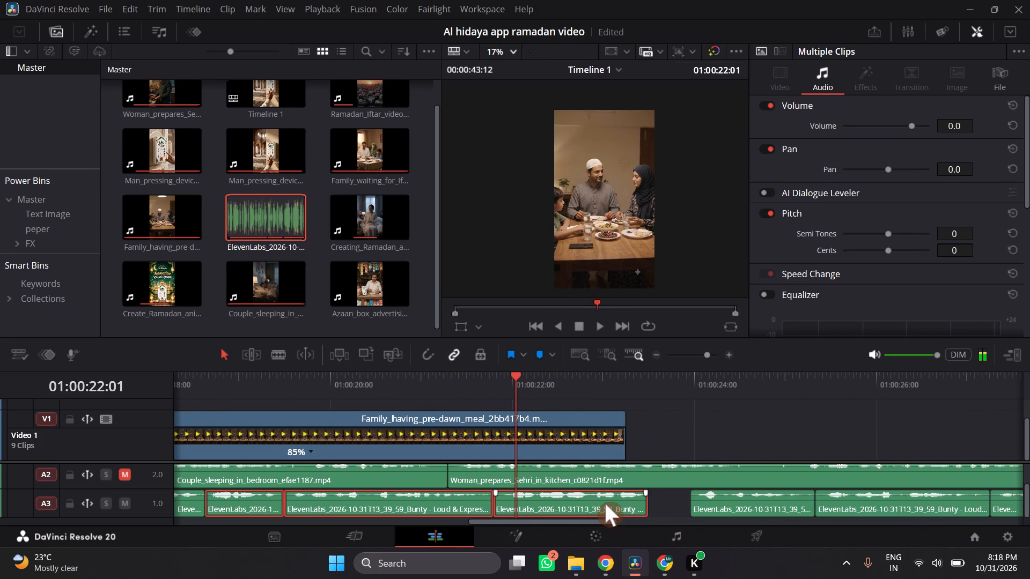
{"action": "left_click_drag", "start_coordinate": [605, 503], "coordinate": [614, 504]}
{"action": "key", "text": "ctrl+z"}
Move the voiceover clip before the gap on A3 slightly later, extend its start back to the preceding clip, and play to 01:00:23:16.
{"action": "left_click", "coordinate": [662, 500]}
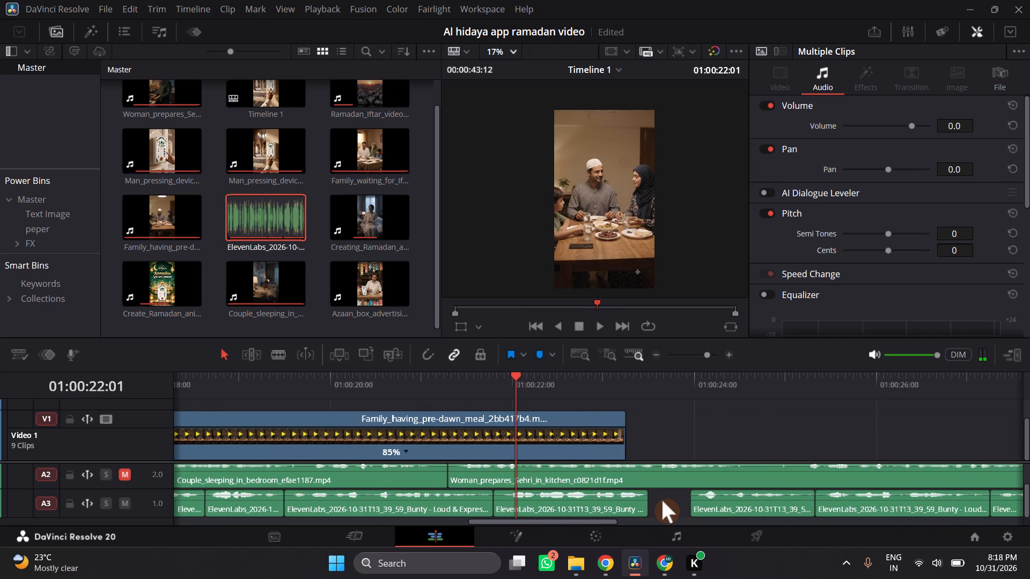
{"action": "left_click", "coordinate": [613, 501]}
{"action": "left_click_drag", "start_coordinate": [566, 500], "coordinate": [586, 502]}
{"action": "left_click_drag", "start_coordinate": [513, 499], "coordinate": [510, 499]}
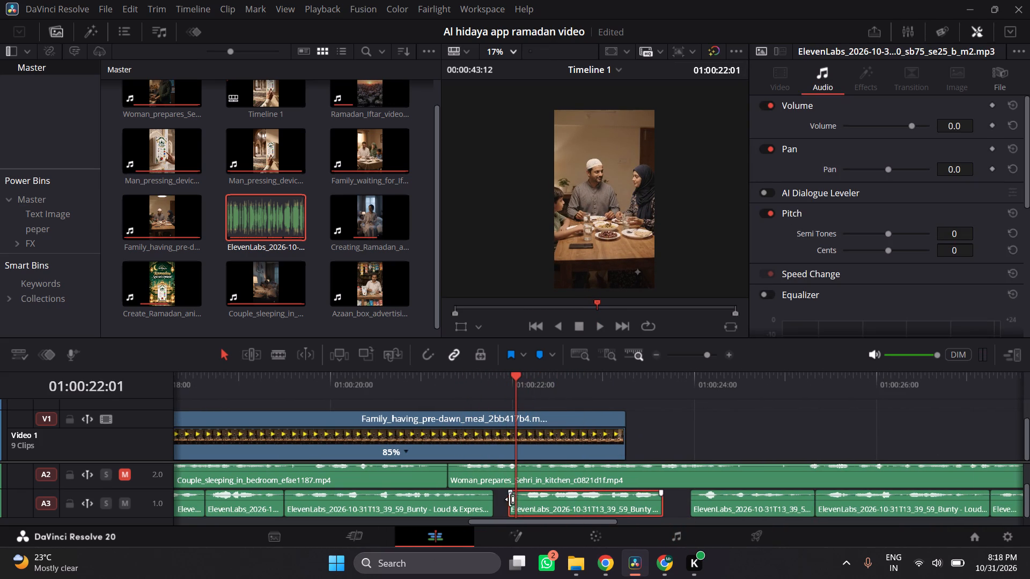
{"action": "left_click_drag", "start_coordinate": [510, 499], "coordinate": [496, 497]}
{"action": "left_click", "coordinate": [444, 390]}
{"action": "key", "text": "space"}
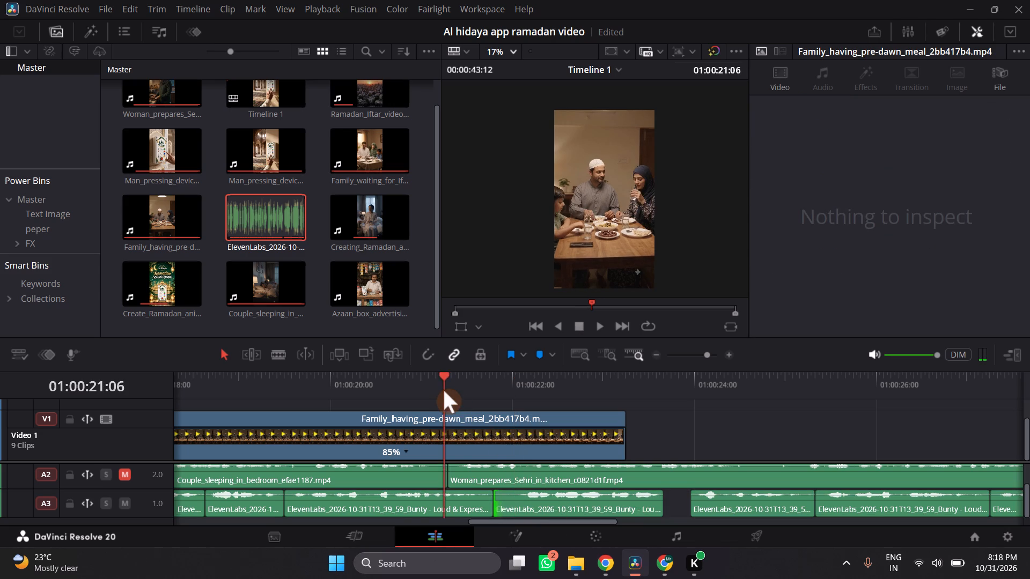
{"action": "key", "text": "space"}
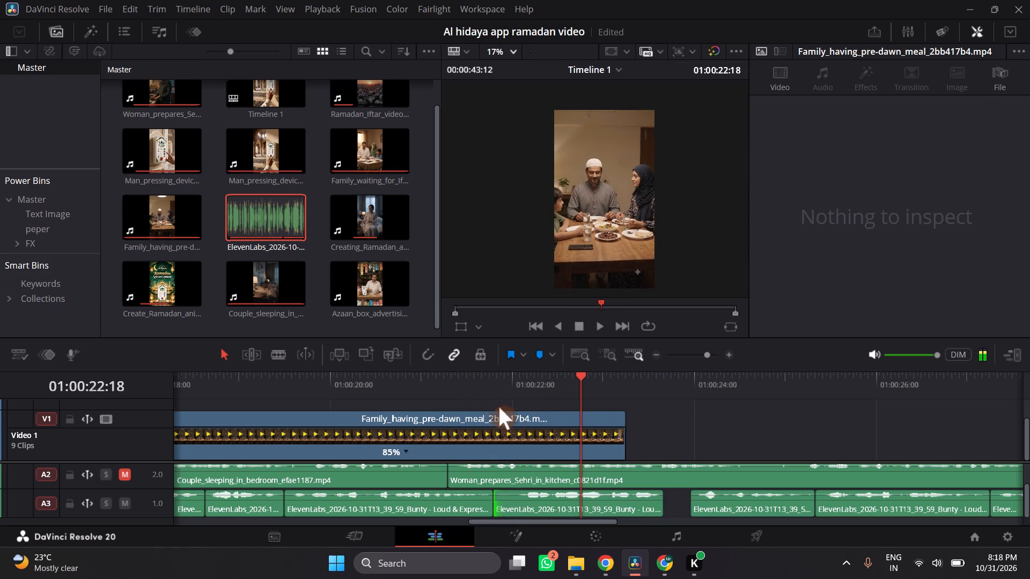
{"action": "key", "text": "space"}
{"action": "key", "text": "space"}
Extend the start of the first voiceover clip after the gap on A3 a few frames earlier.
{"action": "scroll", "coordinate": [606, 482], "scroll_direction": "left", "scroll_amount": 1}
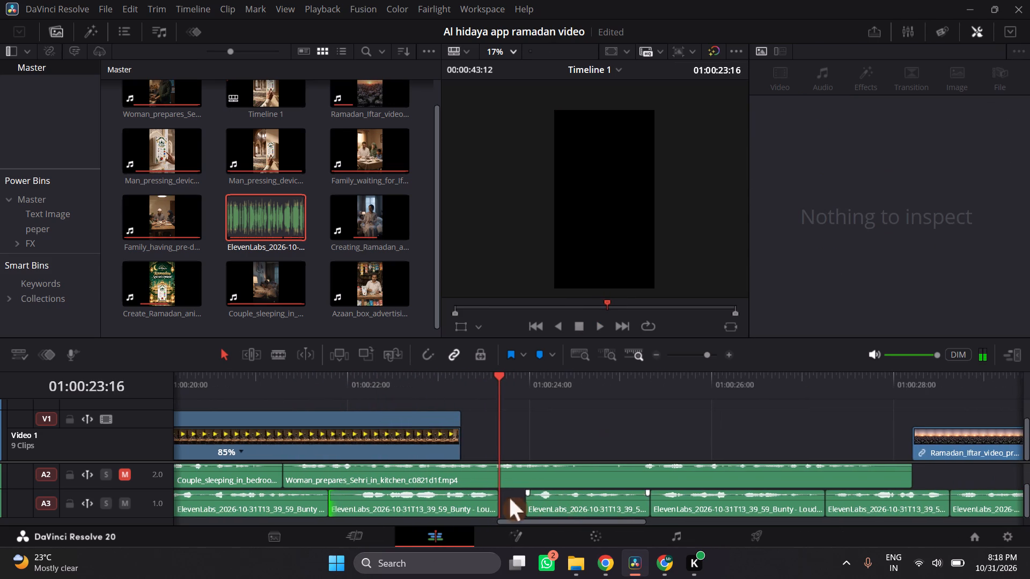
{"action": "left_click", "coordinate": [543, 498]}
{"action": "left_click_drag", "start_coordinate": [529, 500], "coordinate": [520, 502]}
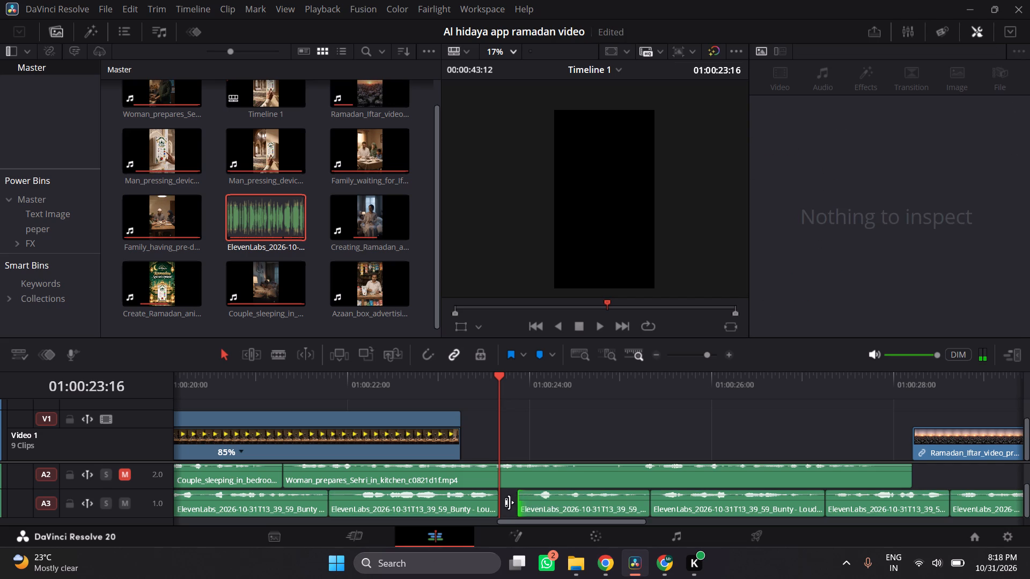
{"action": "left_click_drag", "start_coordinate": [507, 502], "coordinate": [531, 502]}
{"action": "left_click", "coordinate": [512, 502]}
{"action": "left_click", "coordinate": [524, 403]}
Move the three voiceover clips after the gap on A3 earlier so they start at 01:00:23:16, and play up to the join.
{"action": "left_click", "coordinate": [579, 501]}
{"action": "left_click", "coordinate": [743, 501], "text": "shift"}
{"action": "left_click", "coordinate": [874, 495], "text": "shift"}
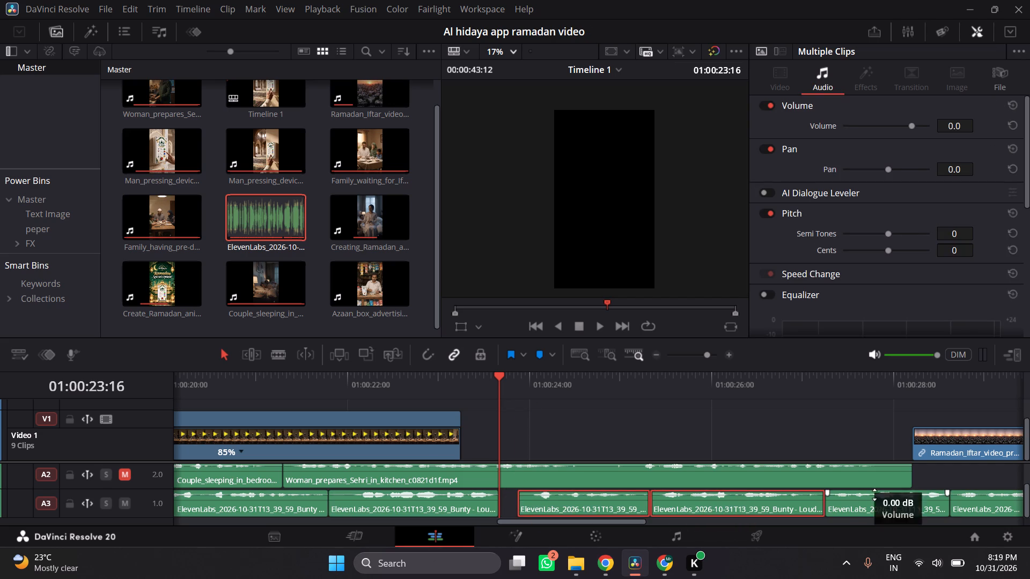
{"action": "left_click", "coordinate": [878, 501], "text": "shift"}
{"action": "left_click_drag", "start_coordinate": [879, 506], "coordinate": [858, 508]}
{"action": "left_click", "coordinate": [373, 393]}
{"action": "key", "text": "space"}
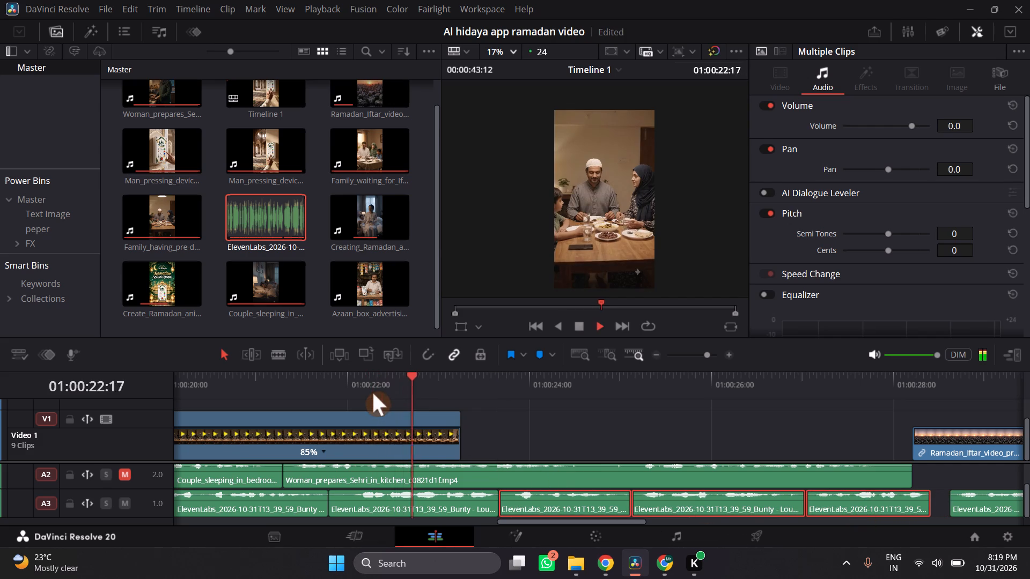
{"action": "key", "text": "space"}
Stretch the family pre-dawn meal clip on V1 to 80% speed, ending at the voiceover cut, and play to 01:00:26:23.
{"action": "left_click_drag", "start_coordinate": [457, 419], "coordinate": [503, 424]}
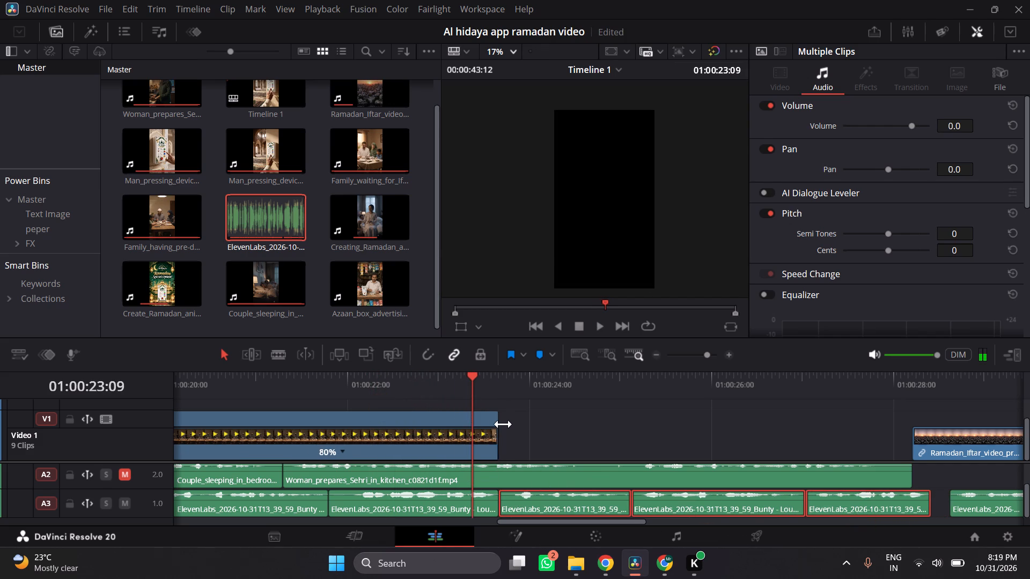
{"action": "left_click_drag", "start_coordinate": [503, 424], "coordinate": [497, 428]}
{"action": "left_click", "coordinate": [401, 383]}
{"action": "key", "text": "space"}
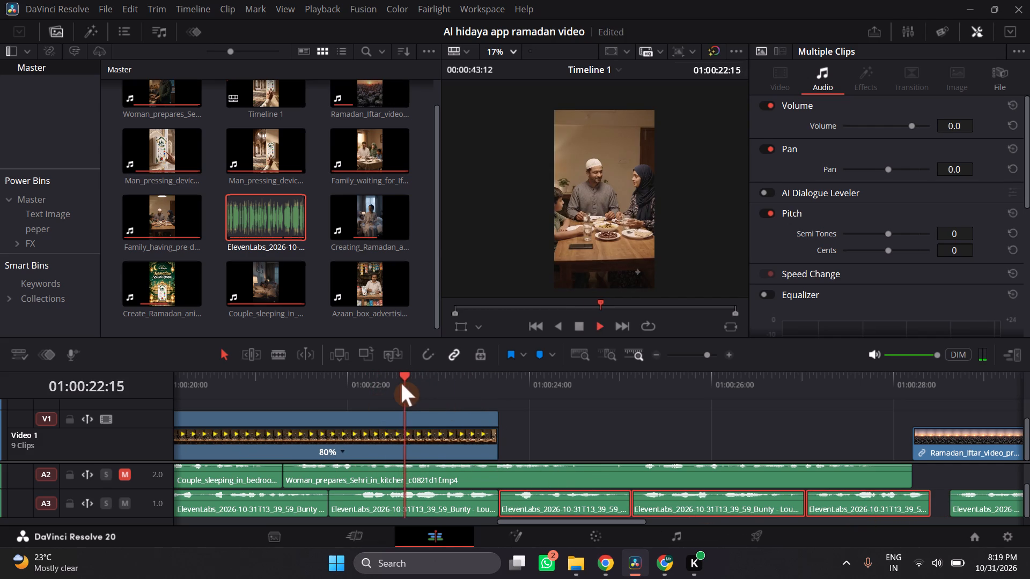
{"action": "key", "text": "space"}
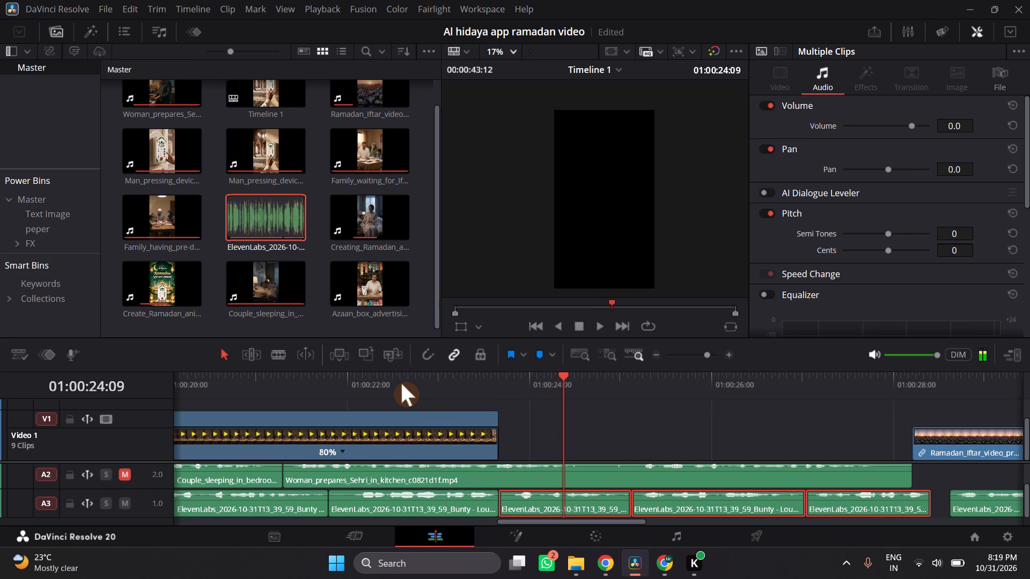
{"action": "scroll", "coordinate": [401, 383], "scroll_direction": "left", "scroll_amount": 1}
{"action": "key", "text": "space"}
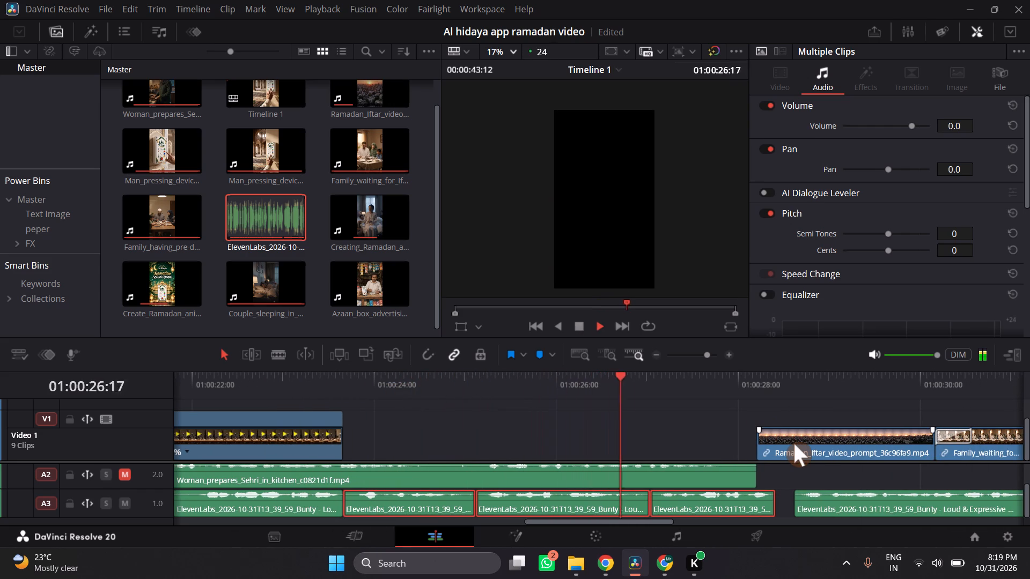
{"action": "key", "text": "space"}
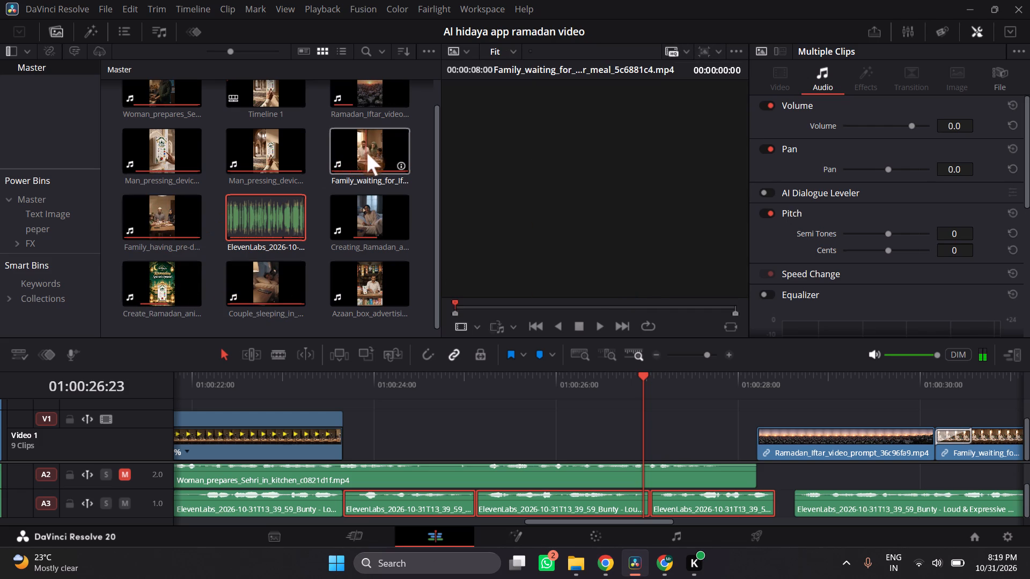
Move the pre-dawn meal clip later on V1 to start about 01:00:20:17, just before the Ramadan Iftar clip, and play from 01:00:25:04.
{"action": "scroll", "coordinate": [294, 181], "scroll_direction": "up", "scroll_amount": 2}
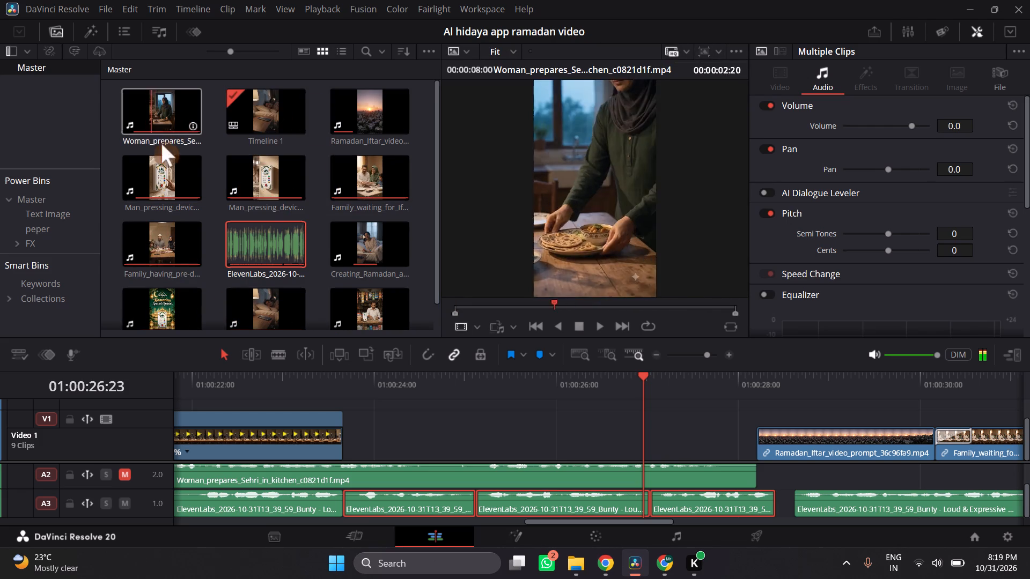
{"action": "scroll", "coordinate": [265, 326], "scroll_direction": "right", "scroll_amount": 3}
{"action": "scroll", "coordinate": [319, 449], "scroll_direction": "right", "scroll_amount": 1}
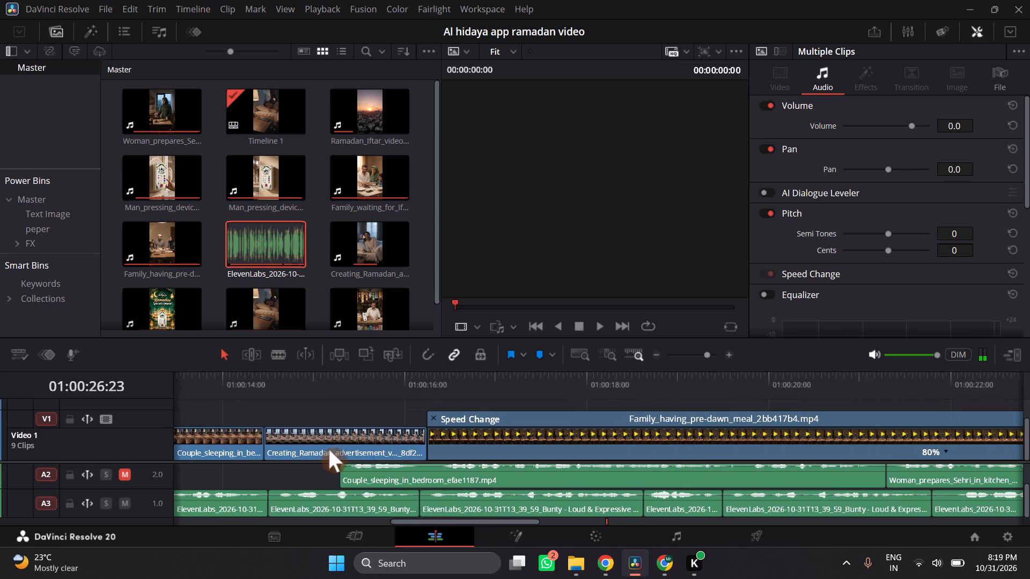
{"action": "scroll", "coordinate": [329, 449], "scroll_direction": "right", "scroll_amount": 1}
{"action": "left_click", "coordinate": [352, 385]}
{"action": "left_click_drag", "start_coordinate": [465, 434], "coordinate": [508, 440]}
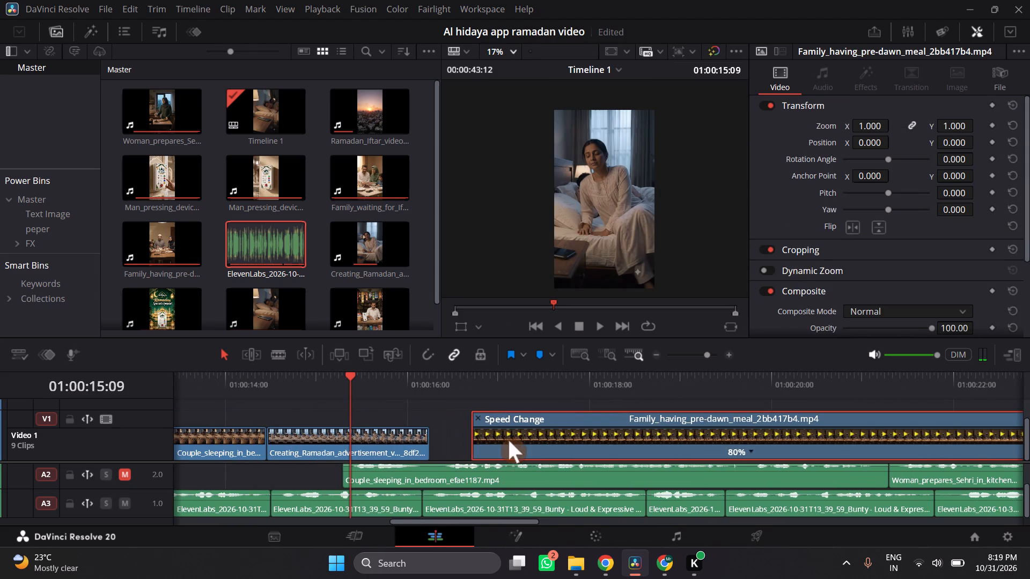
{"action": "scroll", "coordinate": [509, 440], "scroll_direction": "left", "scroll_amount": 2}
{"action": "left_click_drag", "start_coordinate": [432, 435], "coordinate": [513, 435]}
{"action": "scroll", "coordinate": [513, 435], "scroll_direction": "right", "scroll_amount": 1}
{"action": "left_click_drag", "start_coordinate": [481, 437], "coordinate": [494, 437]}
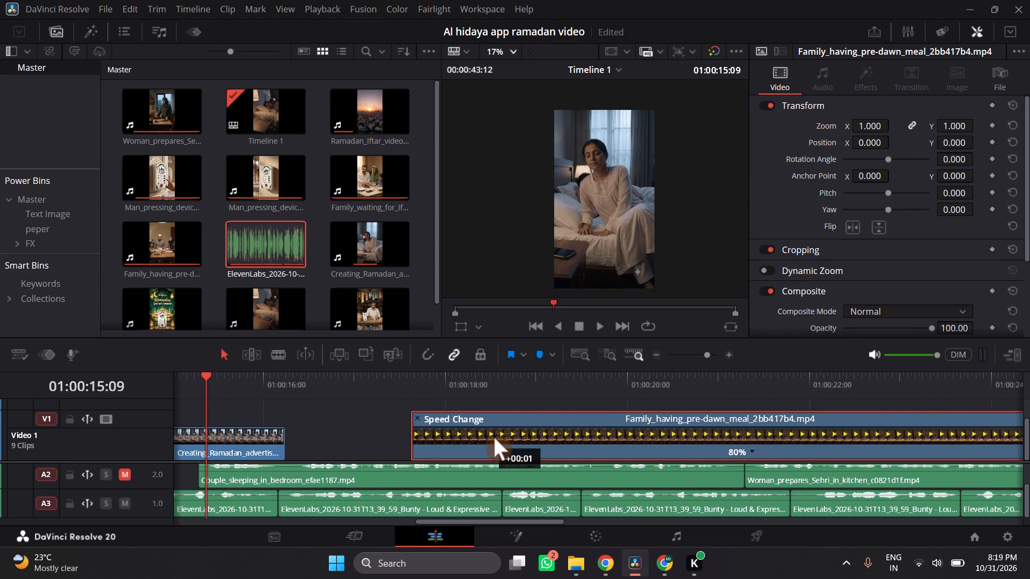
{"action": "left_click_drag", "start_coordinate": [494, 437], "coordinate": [504, 437]}
{"action": "scroll", "coordinate": [504, 437], "scroll_direction": "left", "scroll_amount": 1}
{"action": "left_click_drag", "start_coordinate": [408, 438], "coordinate": [566, 437]}
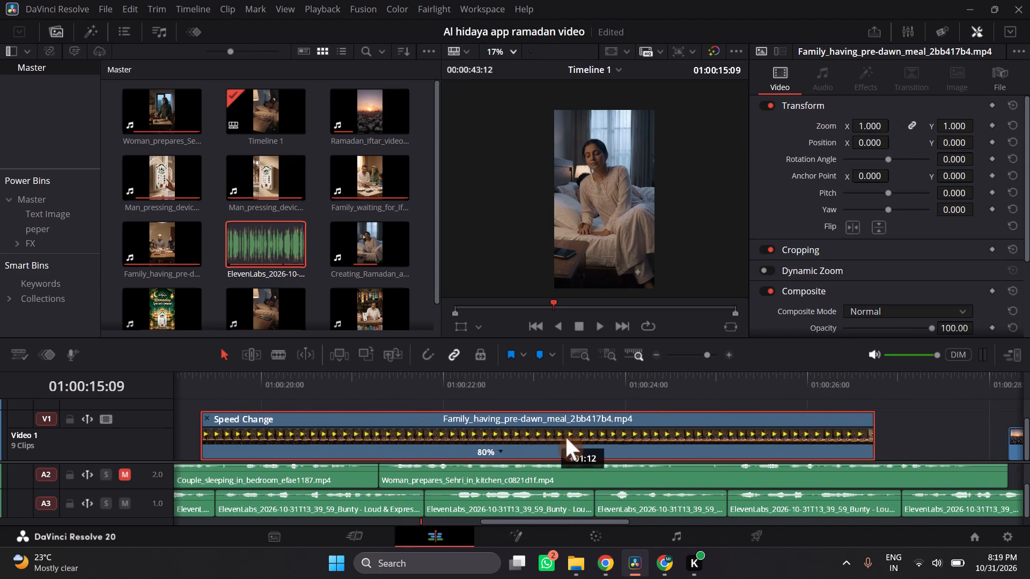
{"action": "left_click_drag", "start_coordinate": [566, 437], "coordinate": [672, 447]}
{"action": "left_click", "coordinate": [732, 399]}
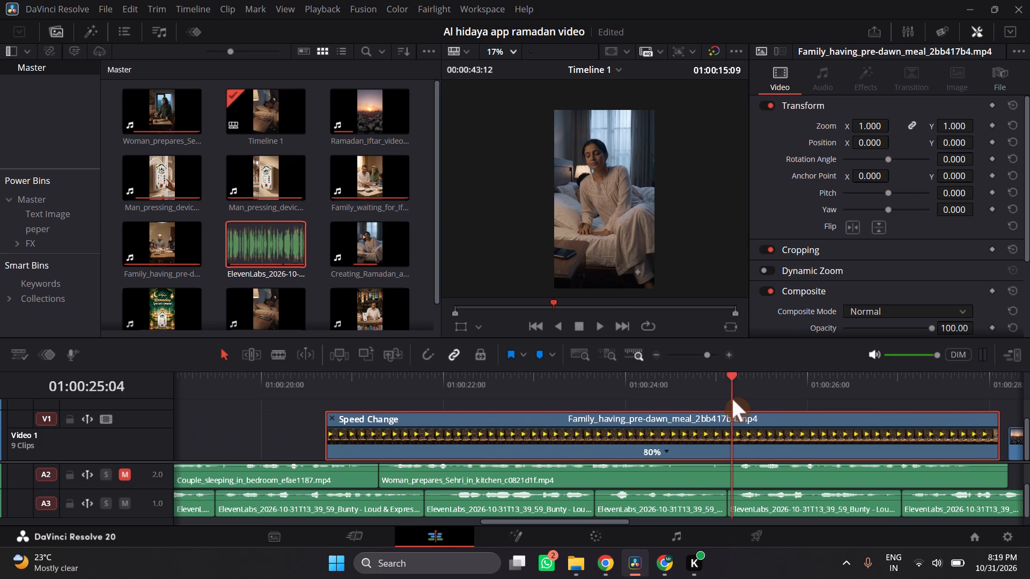
{"action": "key", "text": "space"}
{"action": "key", "text": "space"}
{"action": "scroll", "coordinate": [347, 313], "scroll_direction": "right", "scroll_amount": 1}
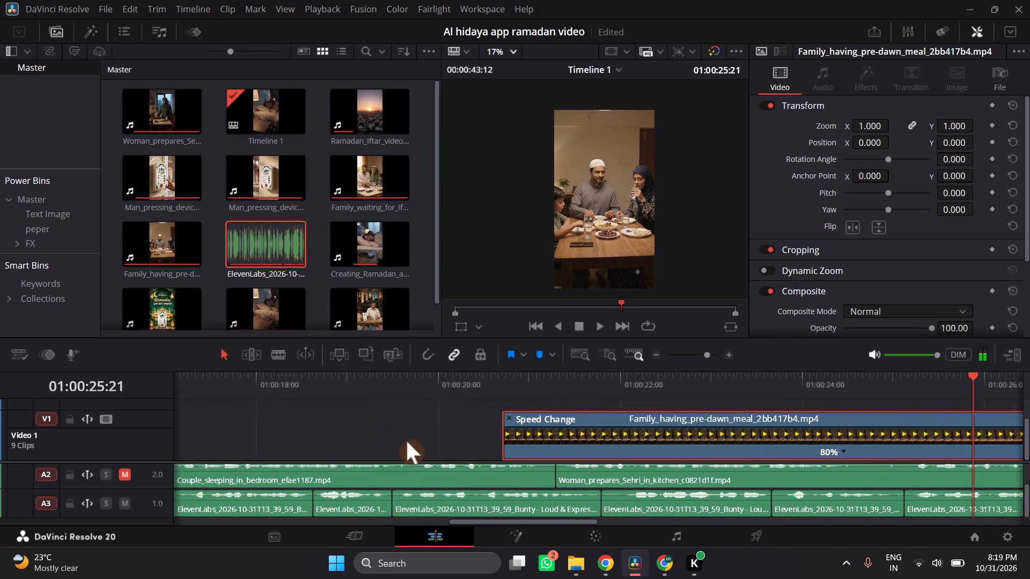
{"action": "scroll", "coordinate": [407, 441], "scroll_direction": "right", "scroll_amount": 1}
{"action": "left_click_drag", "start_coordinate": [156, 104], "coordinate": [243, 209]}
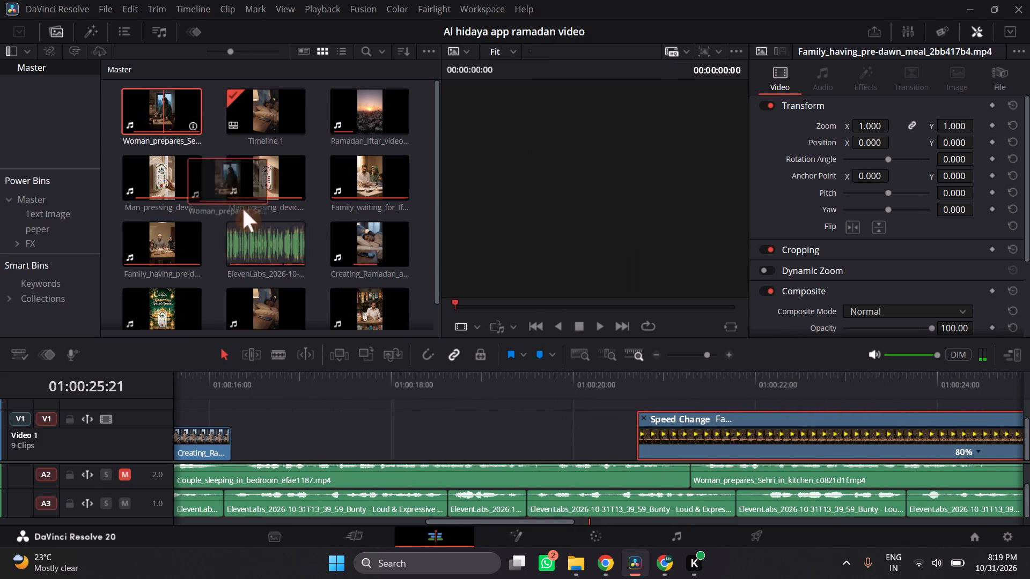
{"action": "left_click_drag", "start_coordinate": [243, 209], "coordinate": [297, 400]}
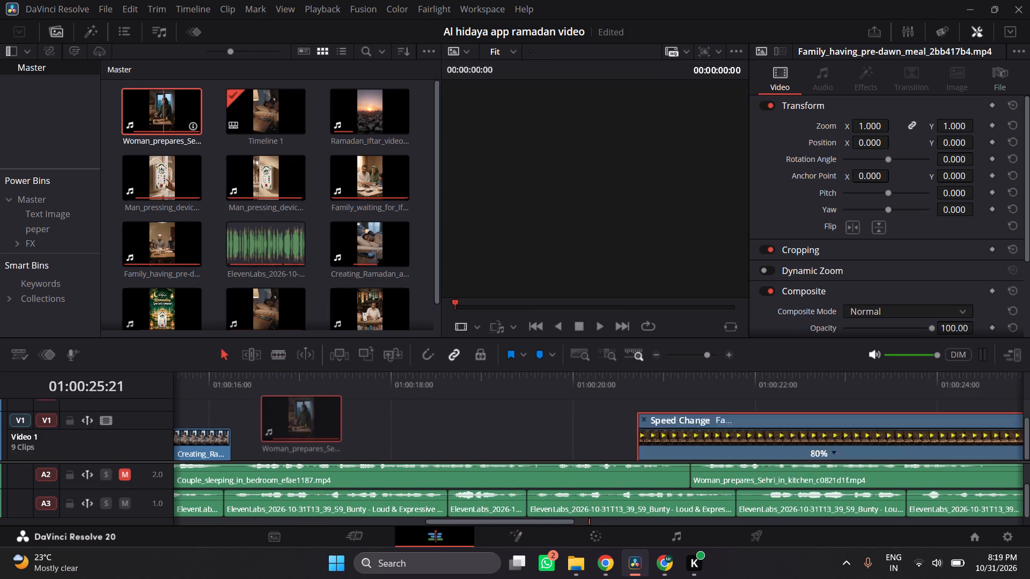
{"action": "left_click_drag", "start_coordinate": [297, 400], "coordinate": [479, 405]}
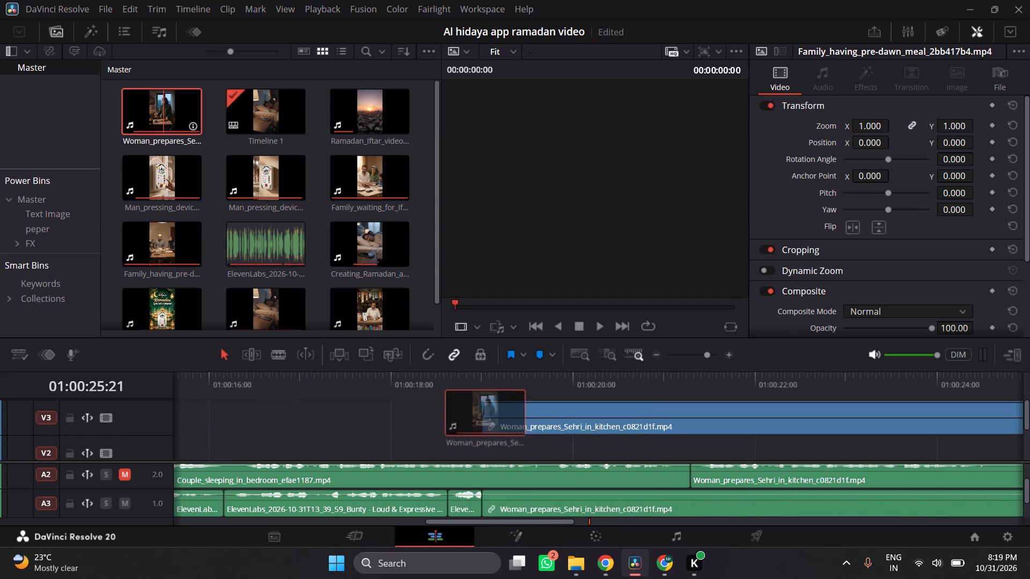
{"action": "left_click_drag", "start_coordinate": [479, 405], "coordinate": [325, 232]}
Place the Woman_prepares_Sehri clip on V1 past the last clip, near 01:00:50, and trim its end to about 2 seconds long.
{"action": "scroll", "coordinate": [572, 448], "scroll_direction": "left", "scroll_amount": 2}
{"action": "scroll", "coordinate": [572, 448], "scroll_direction": "down", "scroll_amount": 1}
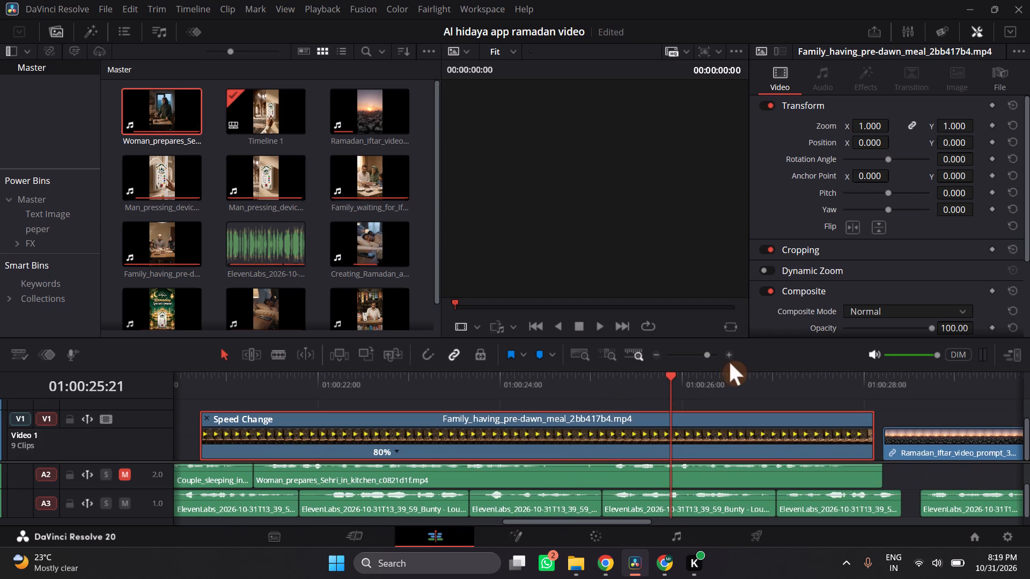
{"action": "left_click", "coordinate": [702, 358]}
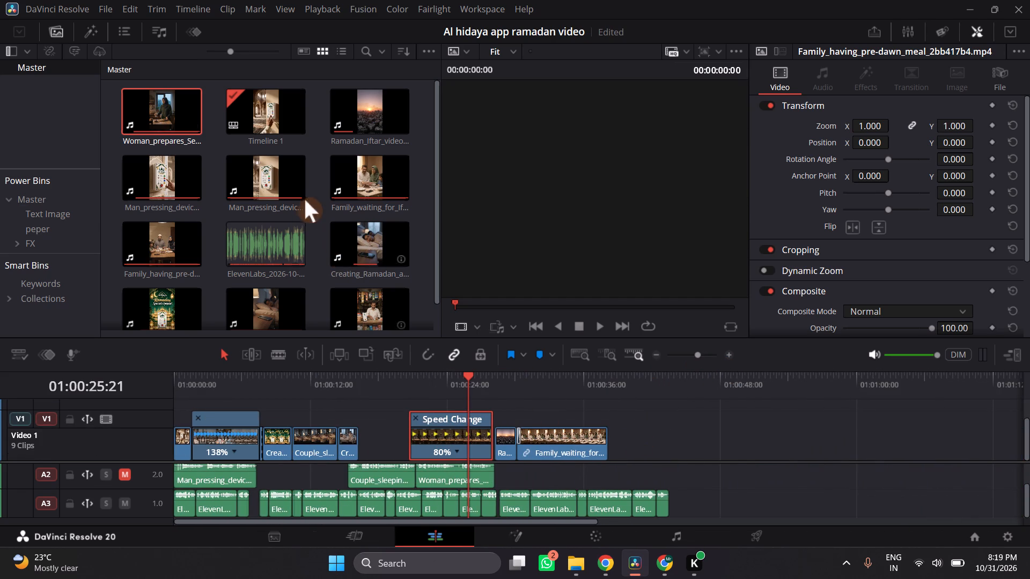
{"action": "left_click_drag", "start_coordinate": [154, 114], "coordinate": [748, 449]}
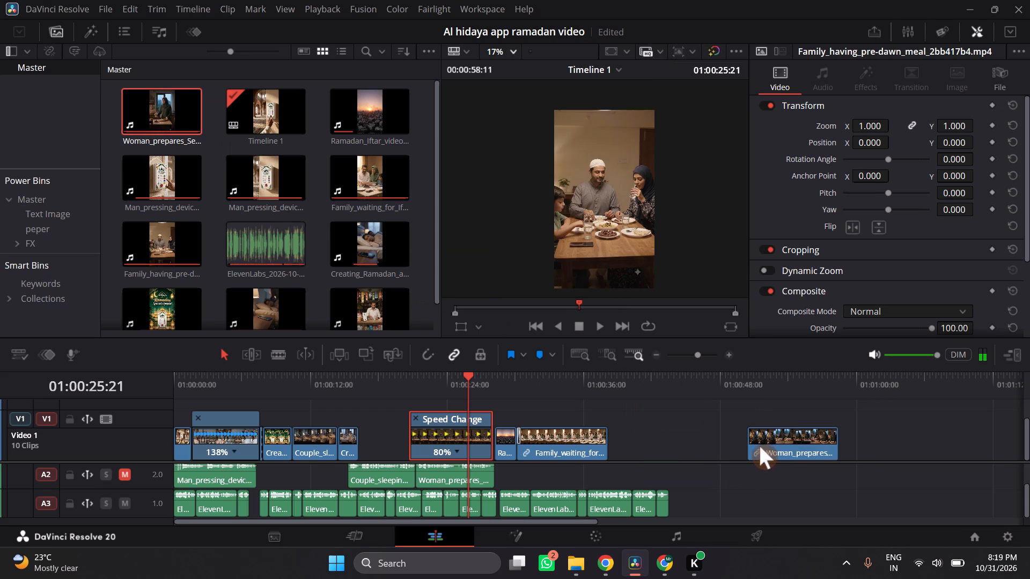
{"action": "left_click", "coordinate": [764, 444]}
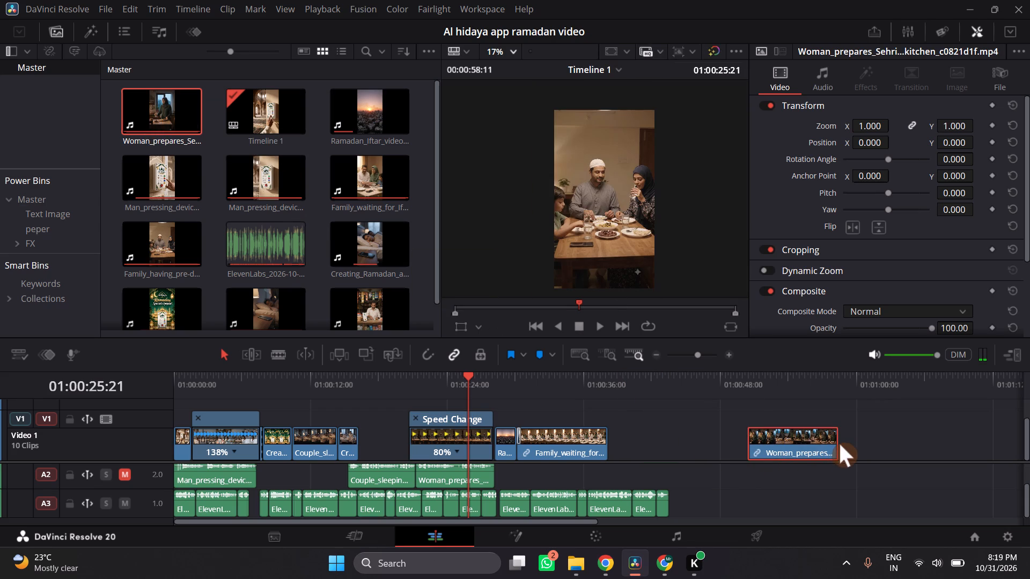
{"action": "left_click_drag", "start_coordinate": [836, 441], "coordinate": [767, 448]}
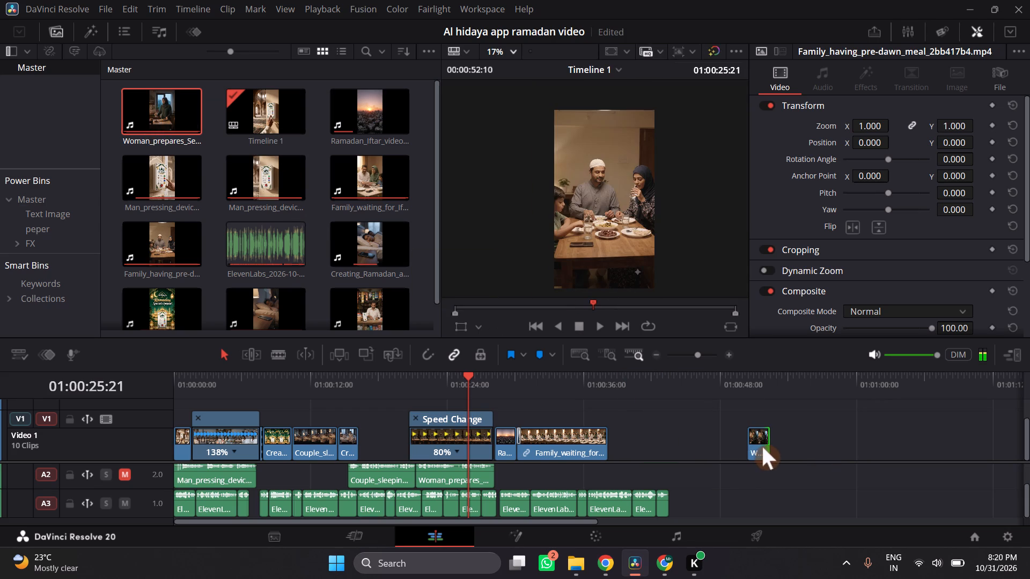
Move the trimmed Woman_prepares_Sehri clip into the V1 gap before the pre-dawn meal clip and extend its end to that clip's start.
{"action": "left_click_drag", "start_coordinate": [760, 446], "coordinate": [379, 456]}
{"action": "left_click_drag", "start_coordinate": [698, 355], "coordinate": [708, 356]}
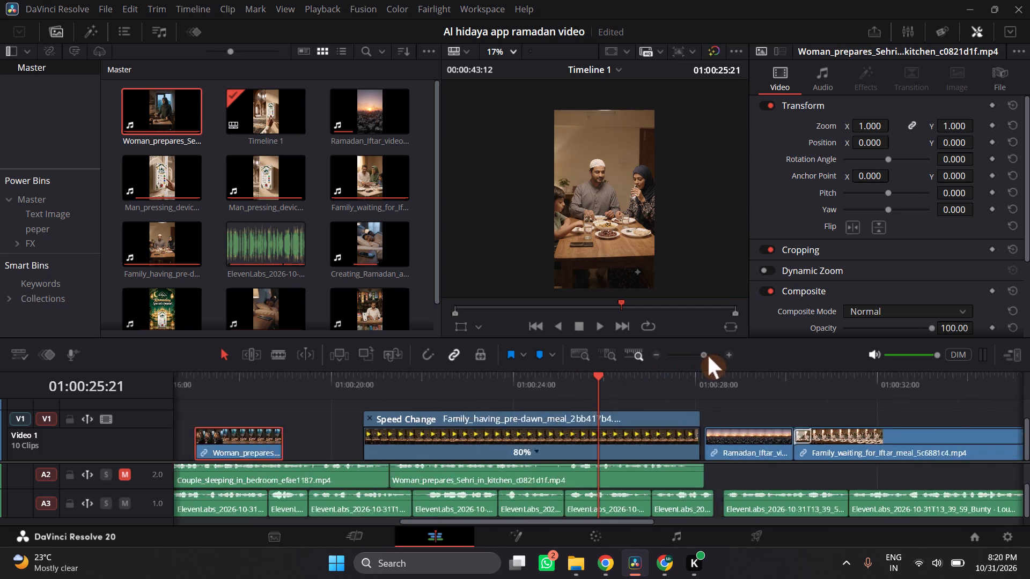
{"action": "left_click_drag", "start_coordinate": [708, 356], "coordinate": [702, 362]}
{"action": "scroll", "coordinate": [609, 419], "scroll_direction": "right", "scroll_amount": 1}
{"action": "scroll", "coordinate": [698, 440], "scroll_direction": "left", "scroll_amount": 1}
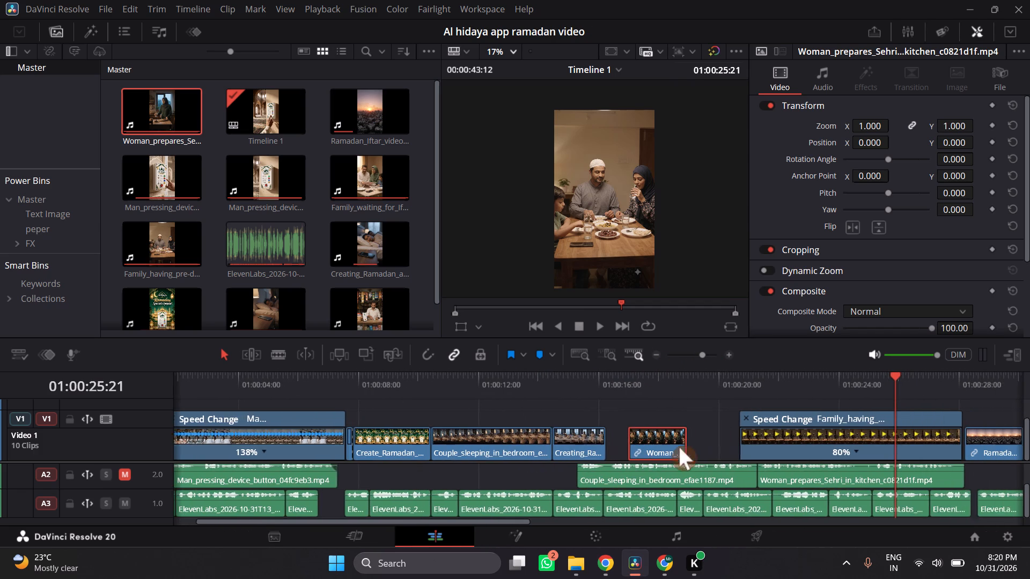
{"action": "scroll", "coordinate": [679, 447], "scroll_direction": "left", "scroll_amount": 1}
{"action": "left_click_drag", "start_coordinate": [625, 442], "coordinate": [658, 443]}
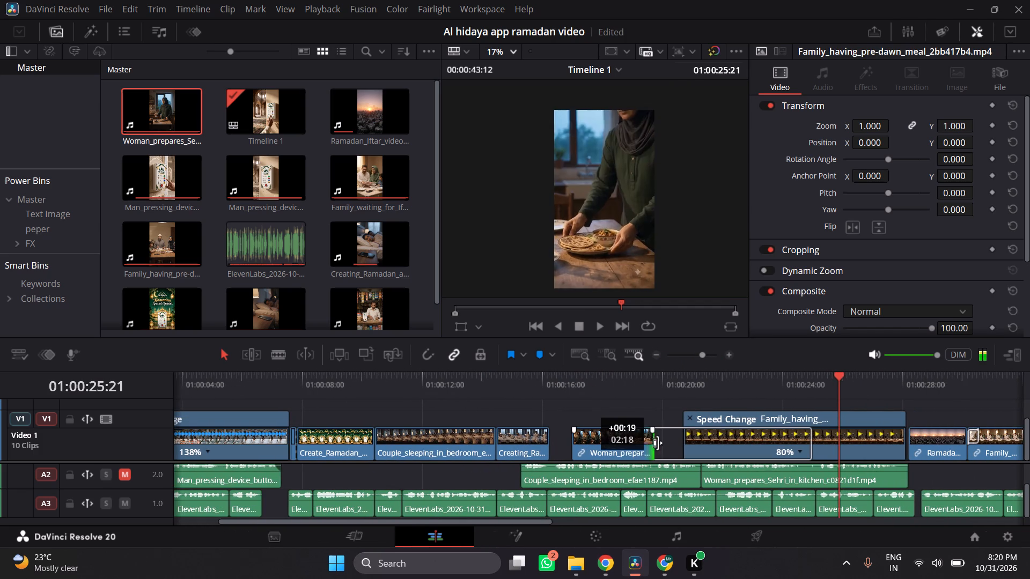
{"action": "left_click_drag", "start_coordinate": [658, 443], "coordinate": [678, 448]}
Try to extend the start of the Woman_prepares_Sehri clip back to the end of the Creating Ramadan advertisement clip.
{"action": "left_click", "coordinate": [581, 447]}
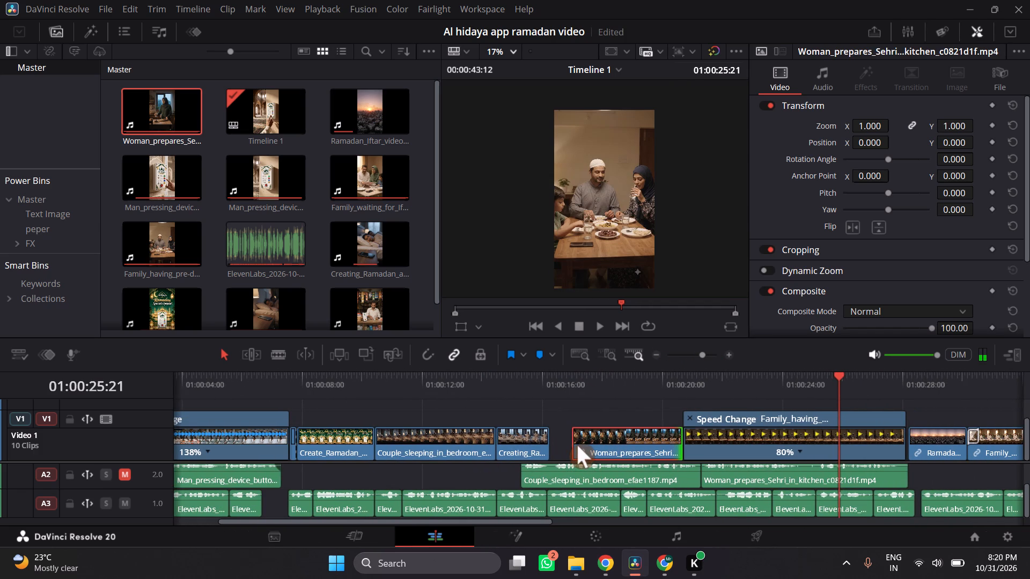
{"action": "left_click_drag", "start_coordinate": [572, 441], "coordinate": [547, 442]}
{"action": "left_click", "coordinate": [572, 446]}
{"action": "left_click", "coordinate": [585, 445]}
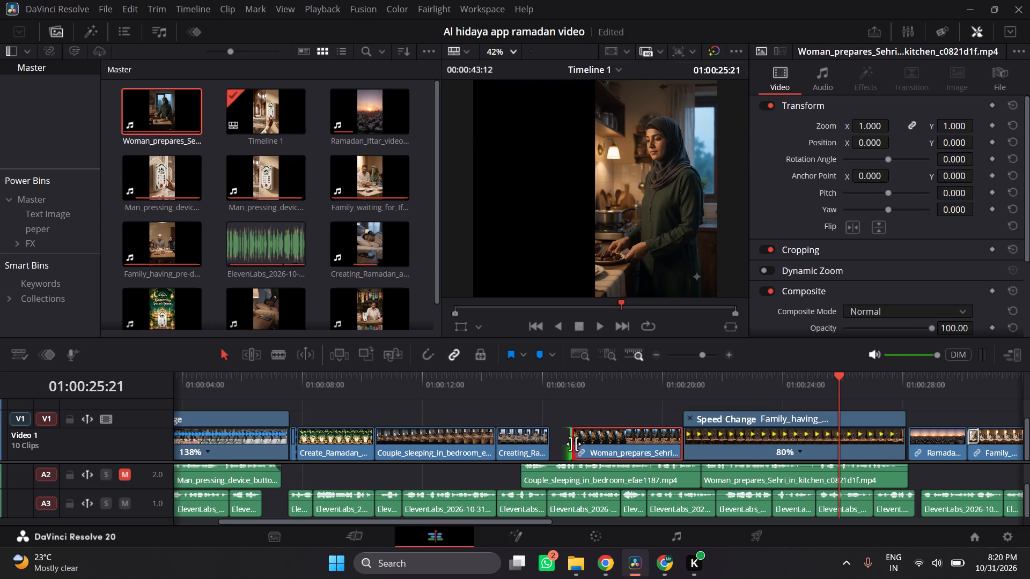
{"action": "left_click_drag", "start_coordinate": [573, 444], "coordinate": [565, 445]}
Move the Woman_prepares_Sehri clip earlier on V1 against the end of the Creating Ramadan advertisement clip, and play across the join.
{"action": "left_click_drag", "start_coordinate": [592, 441], "coordinate": [570, 447]}
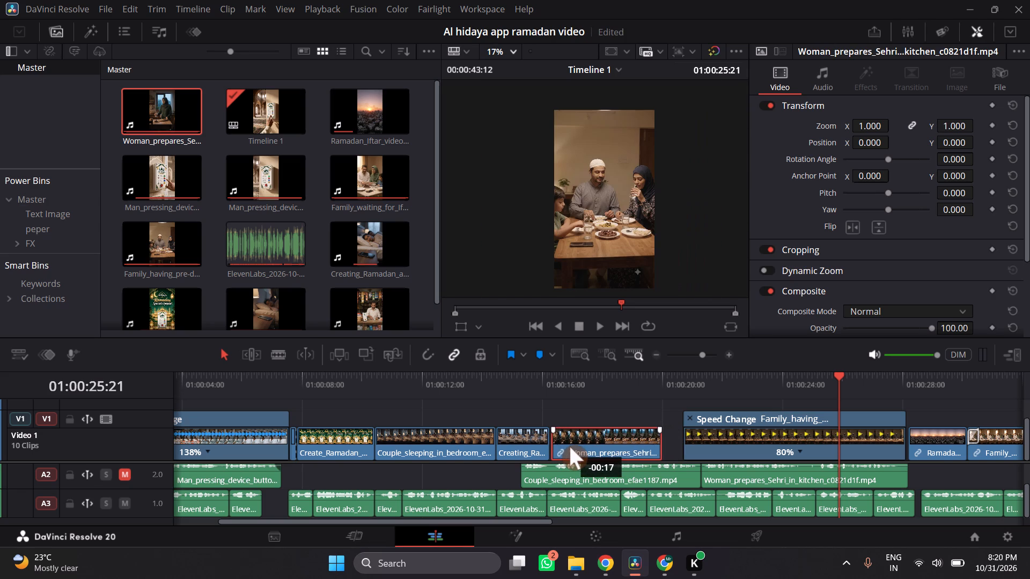
{"action": "left_click_drag", "start_coordinate": [570, 447], "coordinate": [568, 447]}
{"action": "left_click", "coordinate": [531, 402]}
{"action": "key", "text": "space"}
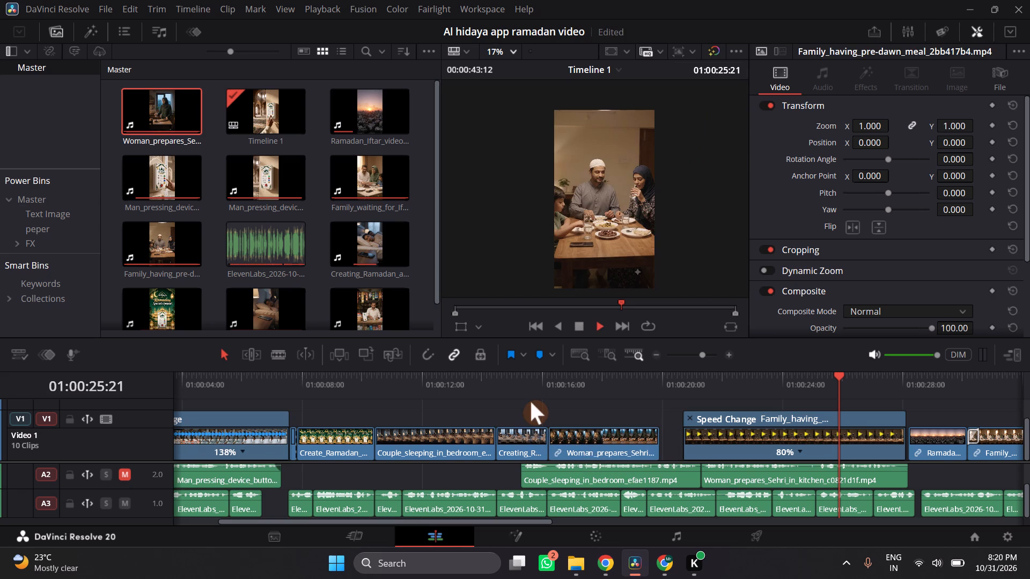
{"action": "left_click", "coordinate": [531, 390]}
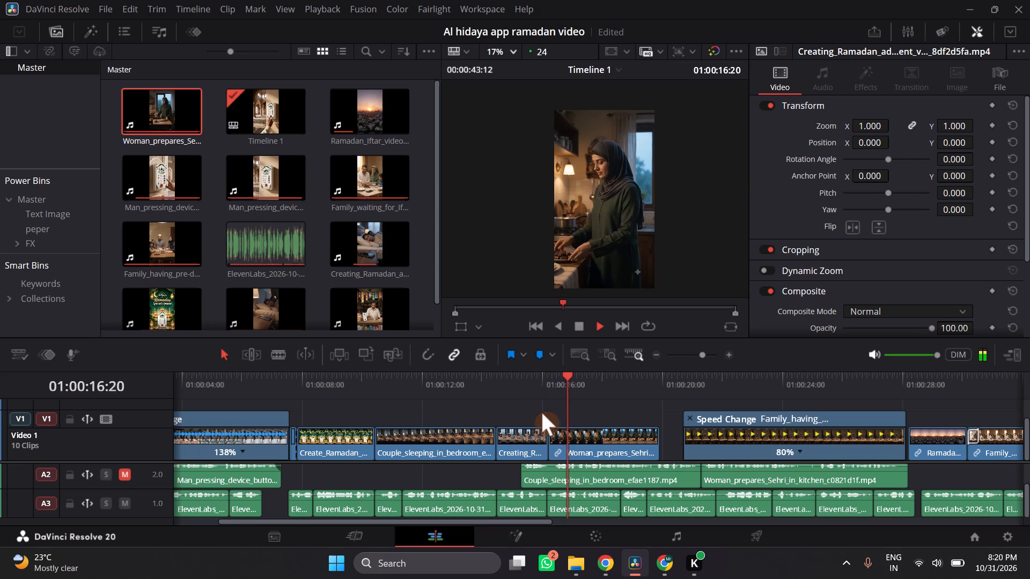
{"action": "key", "text": "space"}
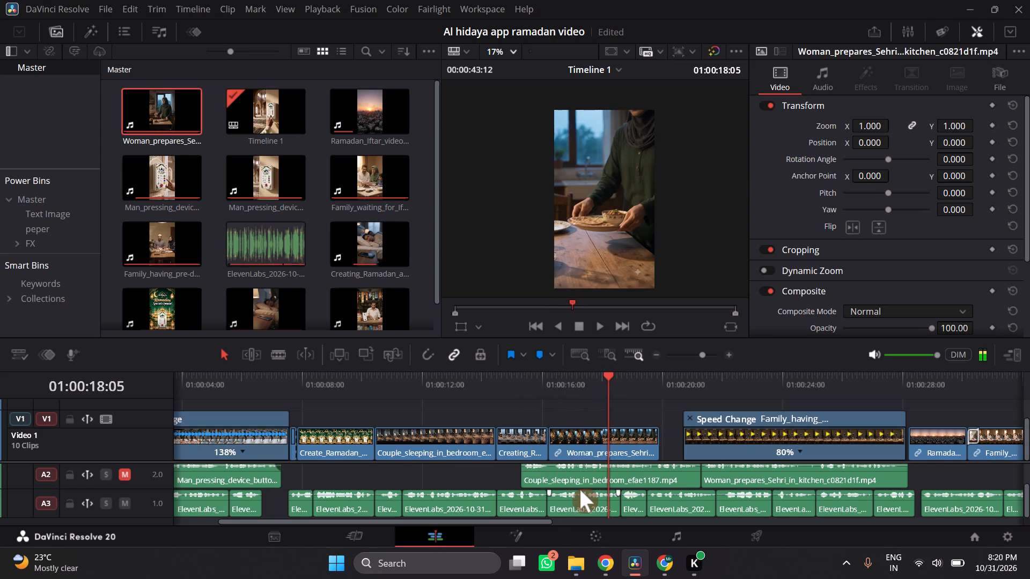
Unlink the Woman_prepares_Sehri clip from its audio and delete that audio from A1.
{"action": "scroll", "coordinate": [580, 489], "scroll_direction": "up", "scroll_amount": 1}
{"action": "left_click", "coordinate": [585, 475]}
{"action": "right_click", "coordinate": [583, 476]}
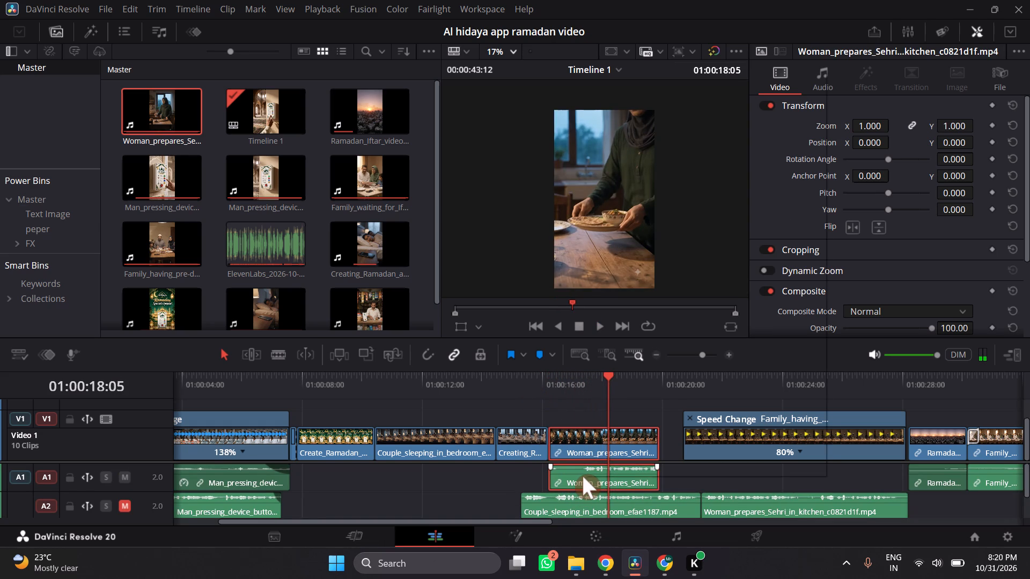
{"action": "left_click", "coordinate": [614, 471]}
{"action": "left_click", "coordinate": [484, 479]}
{"action": "left_click", "coordinate": [612, 479]}
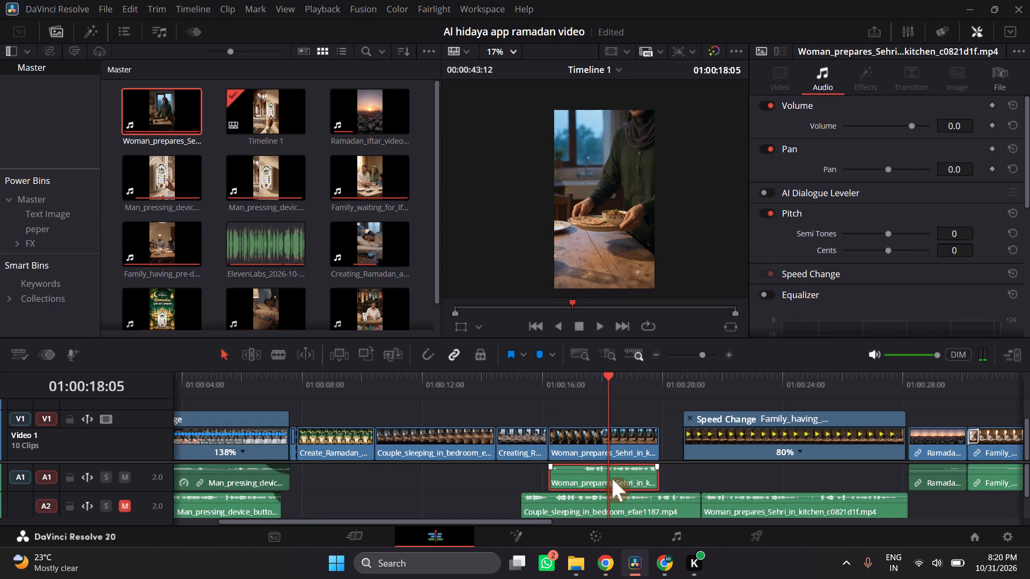
{"action": "key", "text": "BackSpace"}
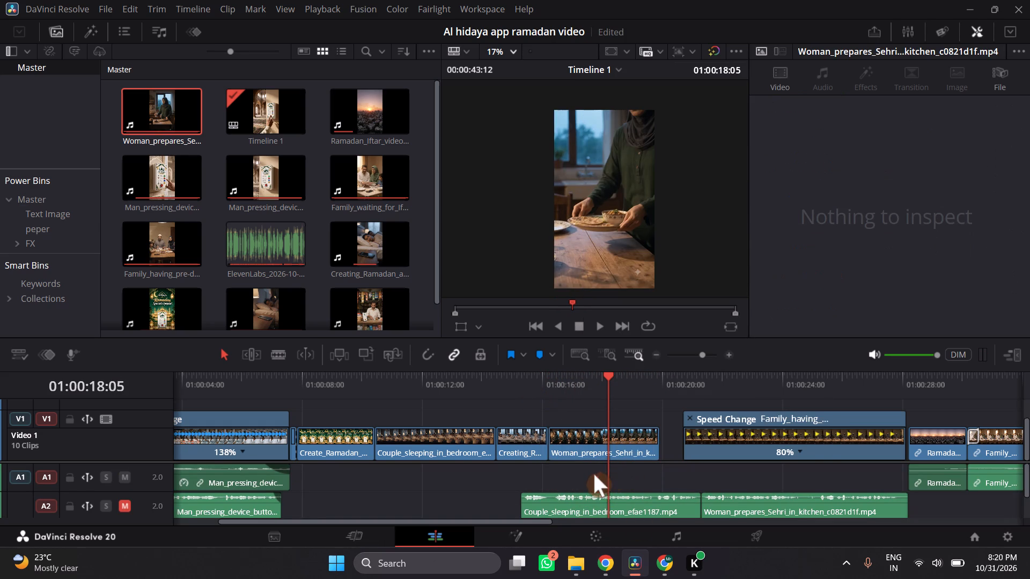
Extend the end of the Woman_prepares_Sehri clip on V1 to the start of the pre-dawn meal clip.
{"action": "left_click", "coordinate": [620, 454]}
{"action": "left_click", "coordinate": [657, 448]}
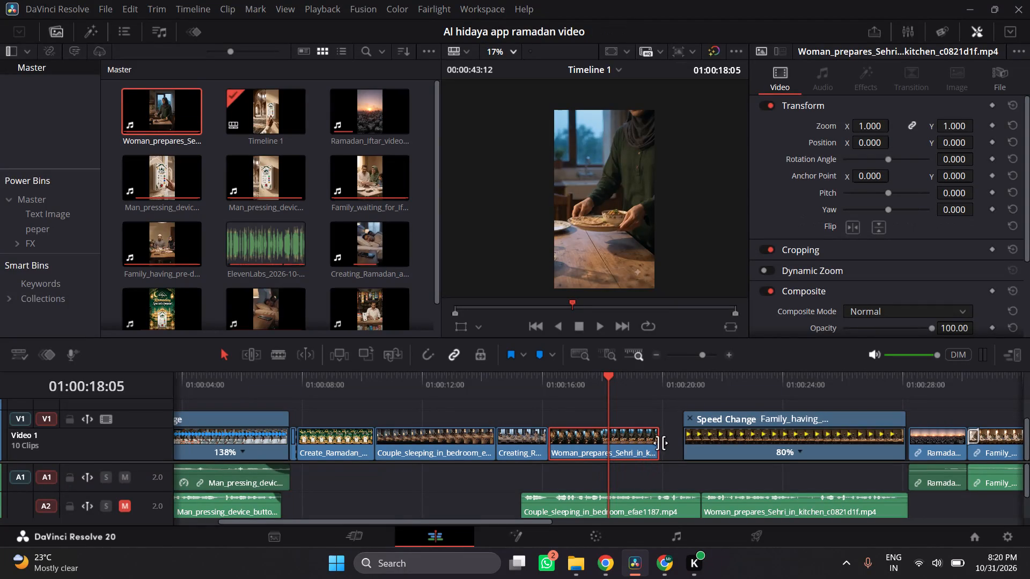
{"action": "left_click_drag", "start_coordinate": [660, 443], "coordinate": [683, 449]}
Play from the Woman_prepares_Sehri clip into the Ramadan Iftar clip, replaying the end of the pre-dawn meal clip to check it against the narration.
{"action": "key", "text": "space"}
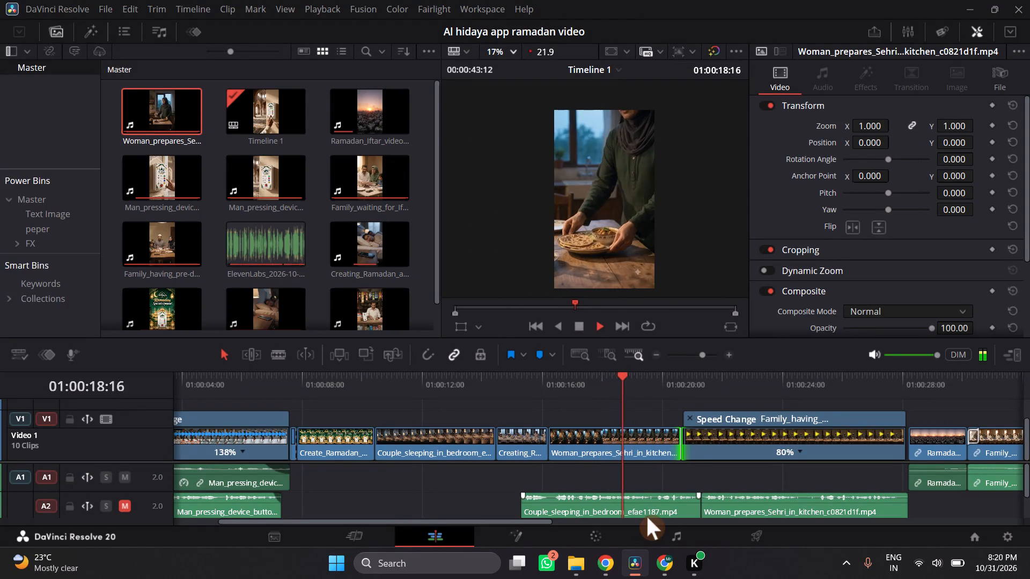
{"action": "scroll", "coordinate": [686, 530], "scroll_direction": "left", "scroll_amount": 2}
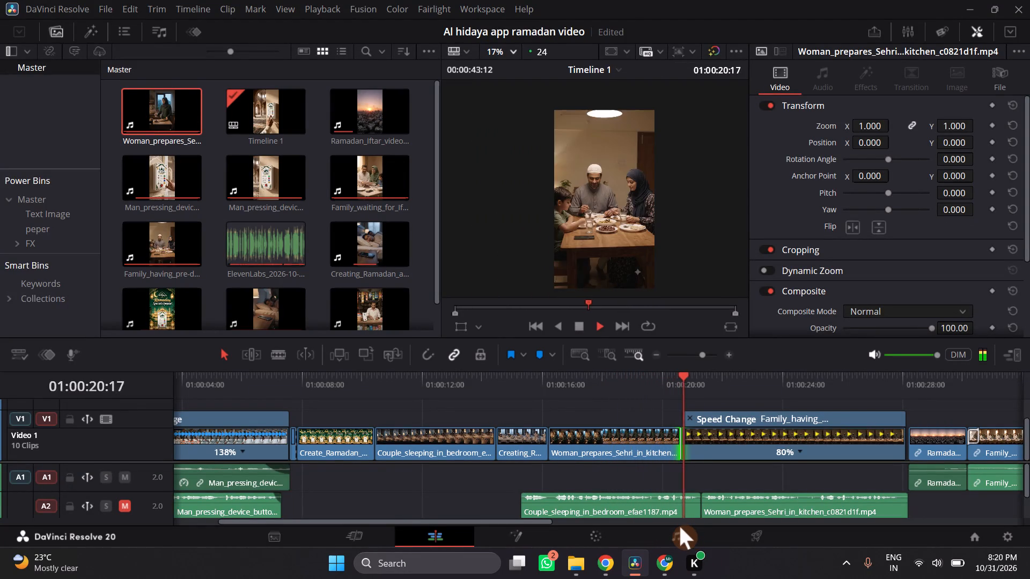
{"action": "scroll", "coordinate": [680, 526], "scroll_direction": "left", "scroll_amount": 1}
{"action": "scroll", "coordinate": [722, 466], "scroll_direction": "right", "scroll_amount": 1}
{"action": "scroll", "coordinate": [722, 466], "scroll_direction": "left", "scroll_amount": 1}
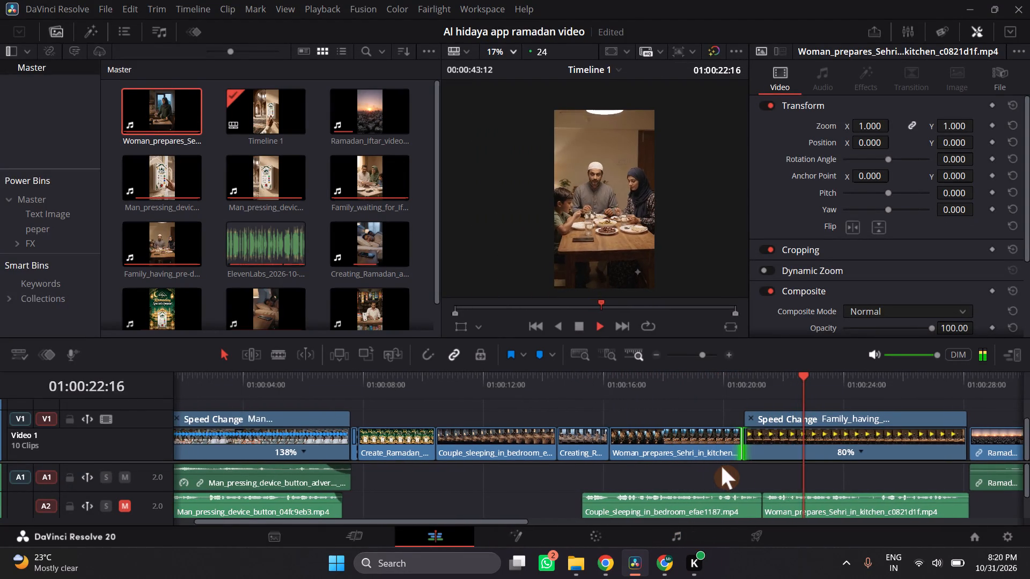
{"action": "scroll", "coordinate": [722, 466], "scroll_direction": "left", "scroll_amount": 2}
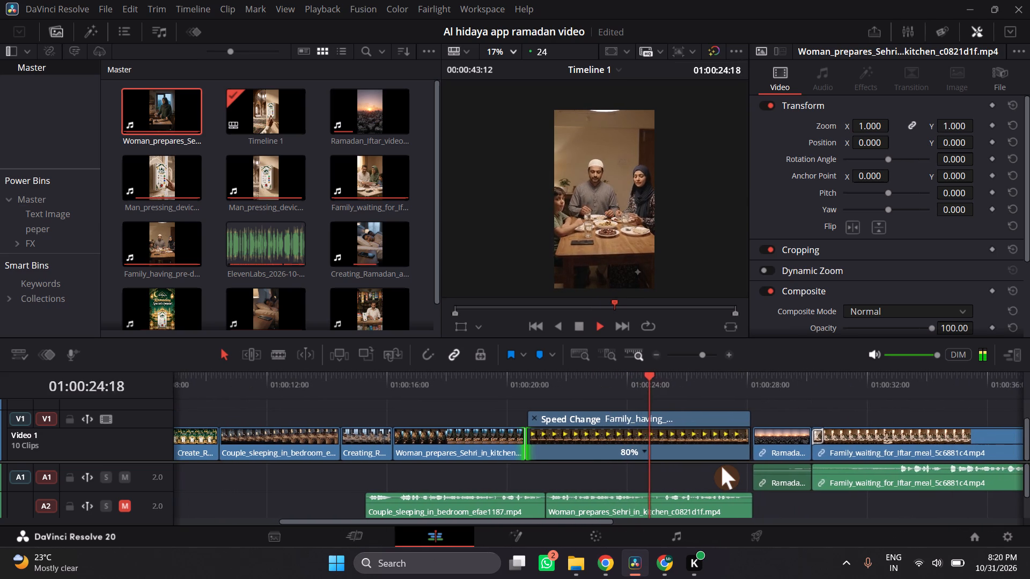
{"action": "scroll", "coordinate": [722, 466], "scroll_direction": "left", "scroll_amount": 1}
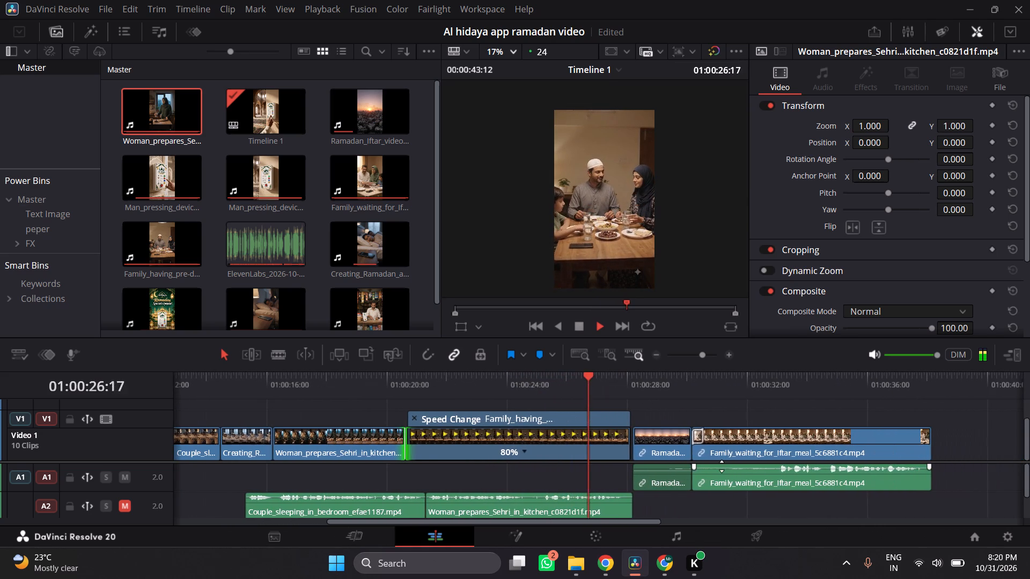
{"action": "scroll", "coordinate": [722, 466], "scroll_direction": "left", "scroll_amount": 1}
{"action": "key", "text": "space"}
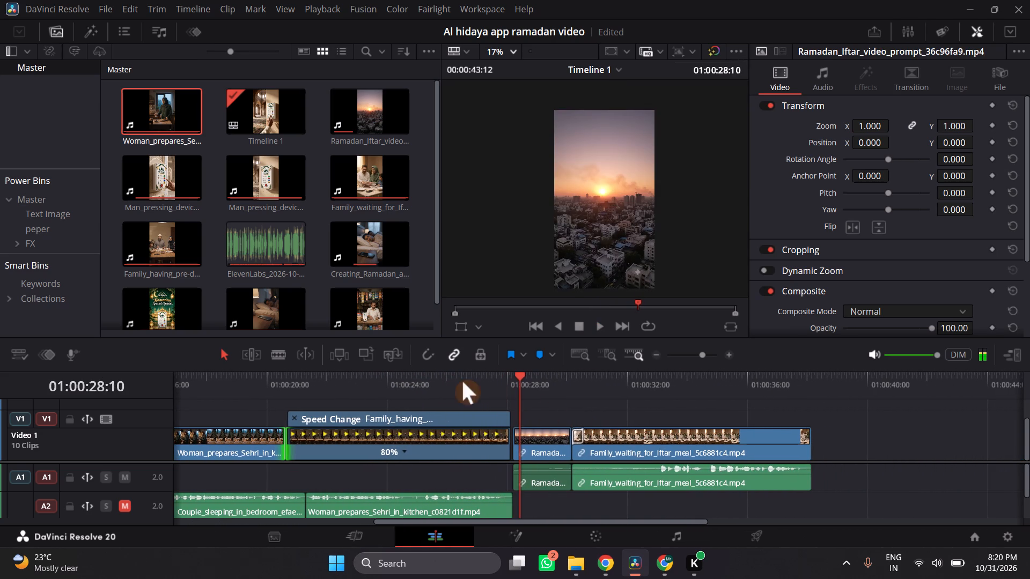
{"action": "left_click", "coordinate": [399, 381]}
{"action": "key", "text": "space"}
{"action": "key", "text": "space"}
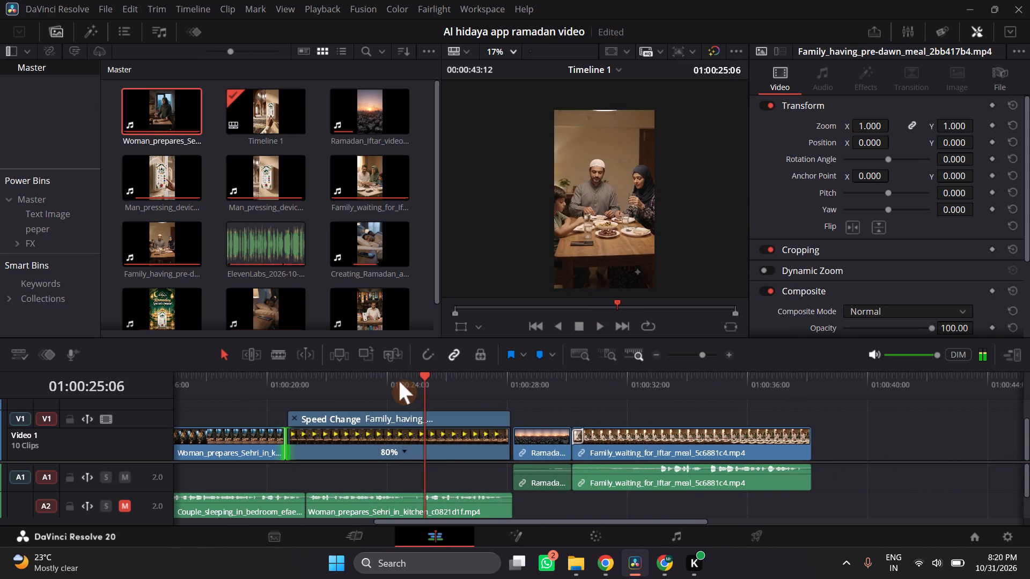
{"action": "key", "text": "space"}
{"action": "key", "text": "space"}
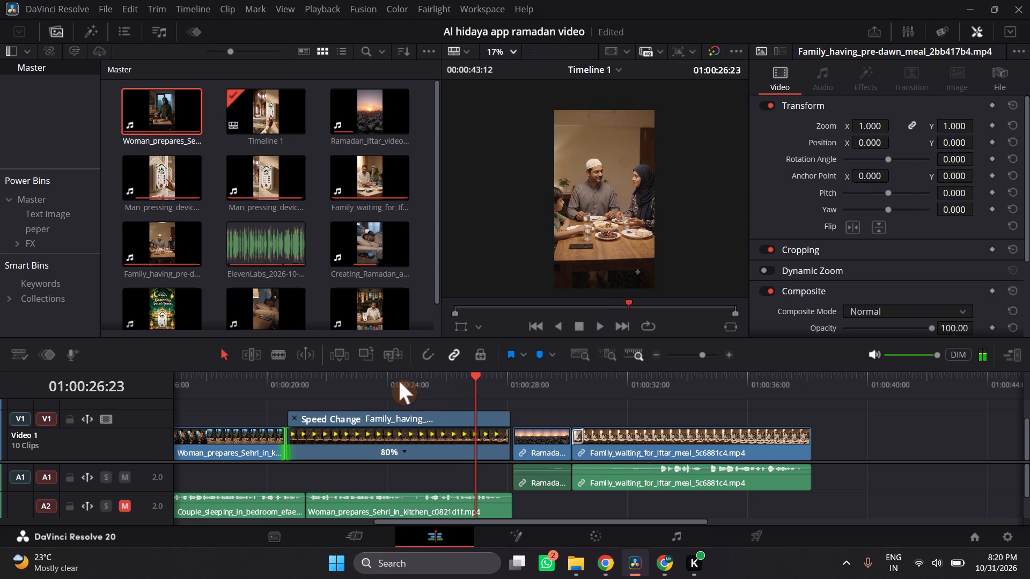
{"action": "key", "text": "space"}
{"action": "key", "text": "space"}
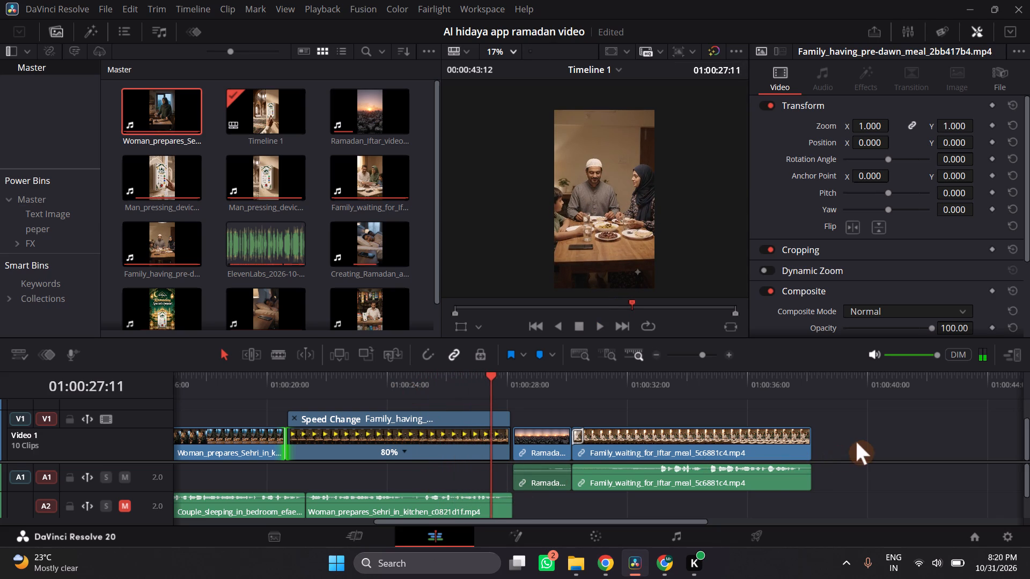
Move the Ramadan Iftar and Family_waiting clips together to start about 01:00:27, over the pre-dawn meal clip's end, and play from 01:00:25:06.
{"action": "left_click", "coordinate": [856, 442]}
{"action": "left_click_drag", "start_coordinate": [859, 436], "coordinate": [548, 479]}
{"action": "left_click_drag", "start_coordinate": [649, 449], "coordinate": [636, 448]}
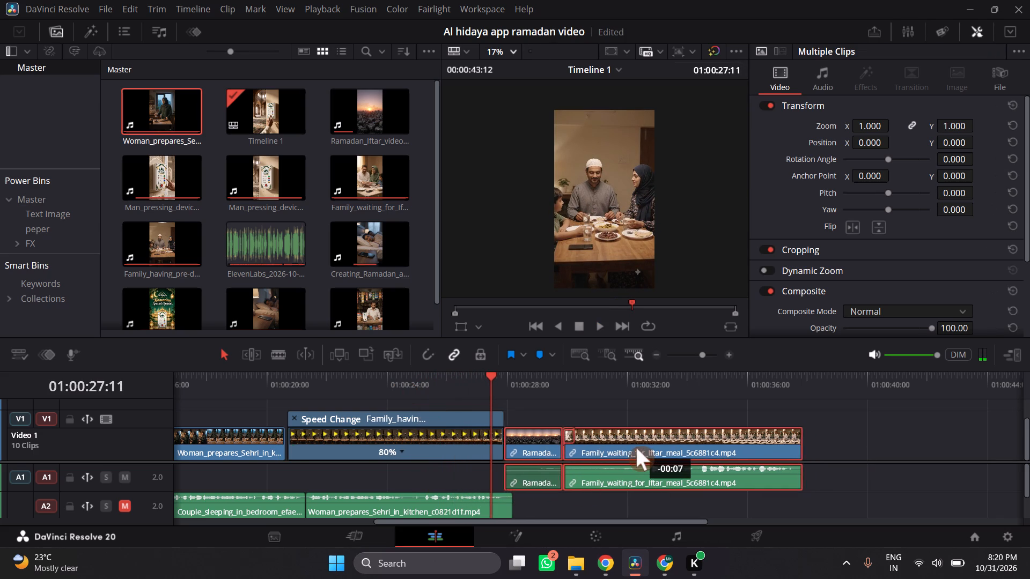
{"action": "left_click_drag", "start_coordinate": [636, 448], "coordinate": [613, 449]}
{"action": "left_click", "coordinate": [425, 381]}
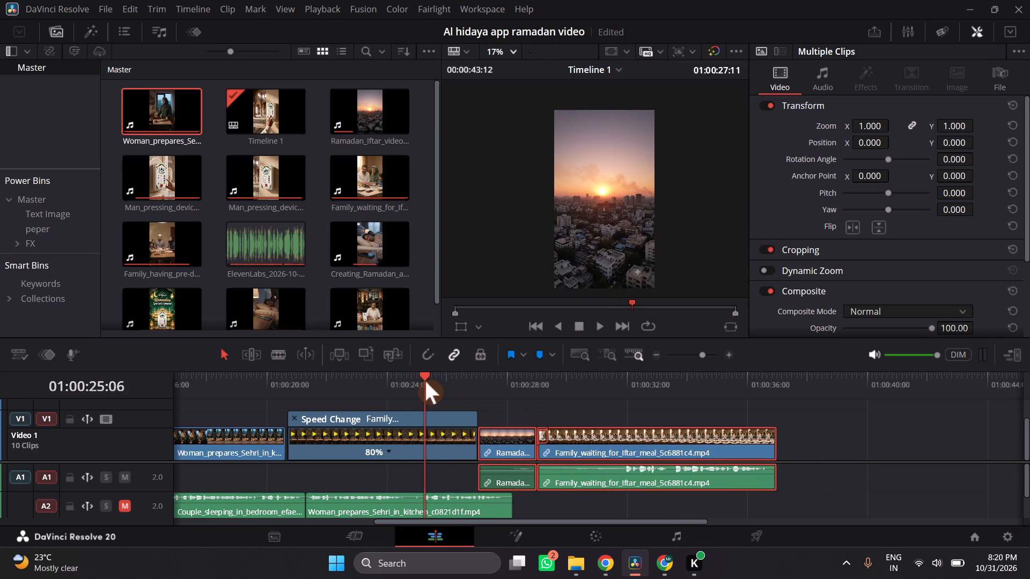
{"action": "key", "text": "space"}
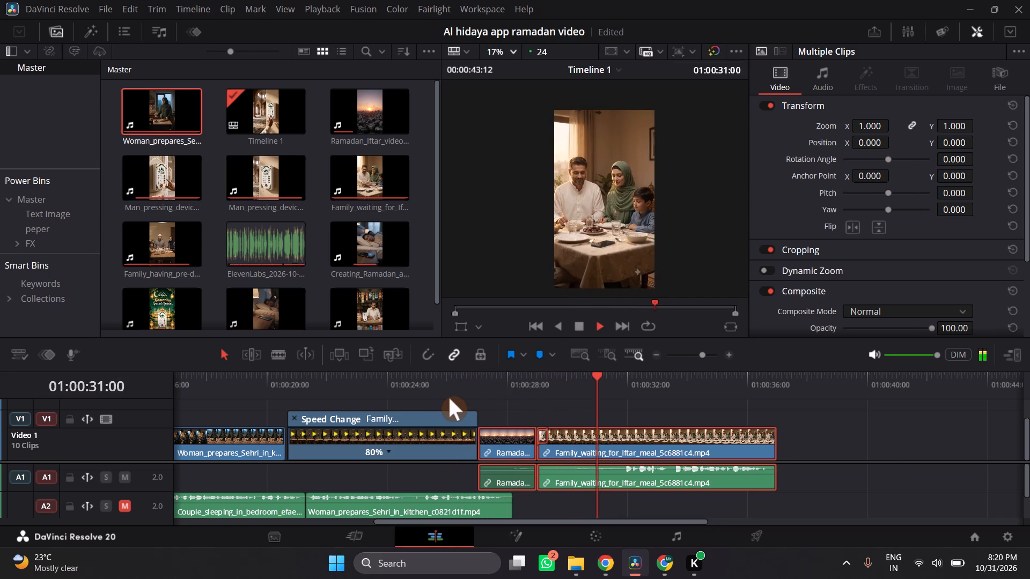
{"action": "key", "text": "space"}
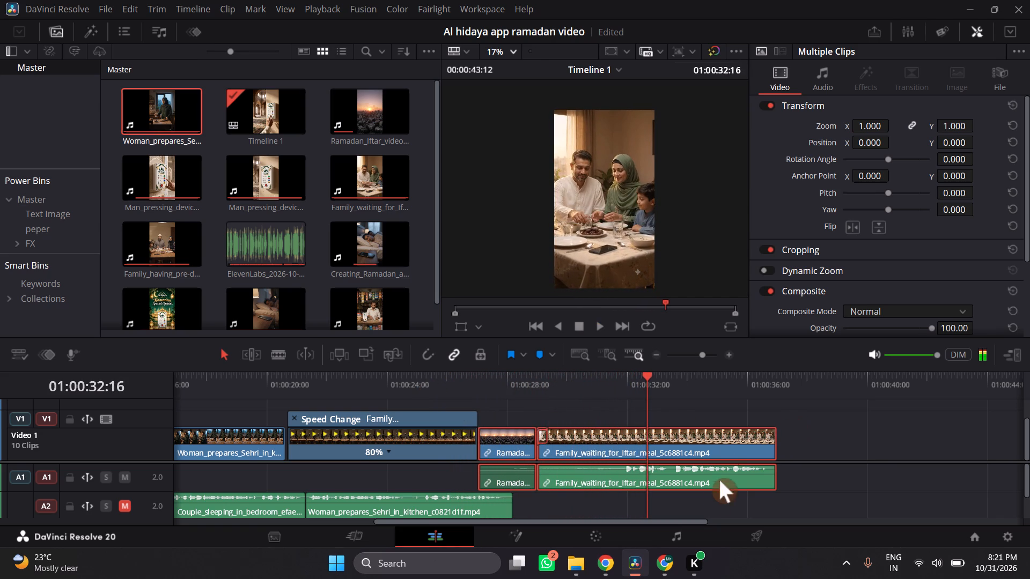
Unlink the Family_waiting_for_Iftar_meal clip from its audio and trim the audio's end on A1 back to about 01:00:32.
{"action": "left_click", "coordinate": [700, 493]}
{"action": "left_click", "coordinate": [716, 484]}
{"action": "right_click", "coordinate": [720, 473]}
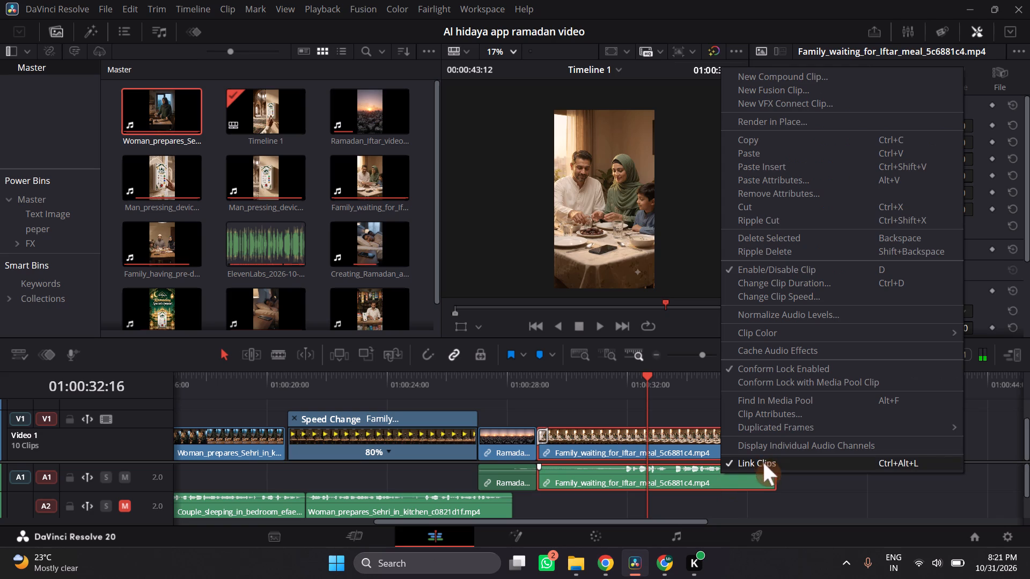
{"action": "left_click", "coordinate": [763, 463]}
{"action": "left_click", "coordinate": [773, 496]}
{"action": "left_click", "coordinate": [688, 473]}
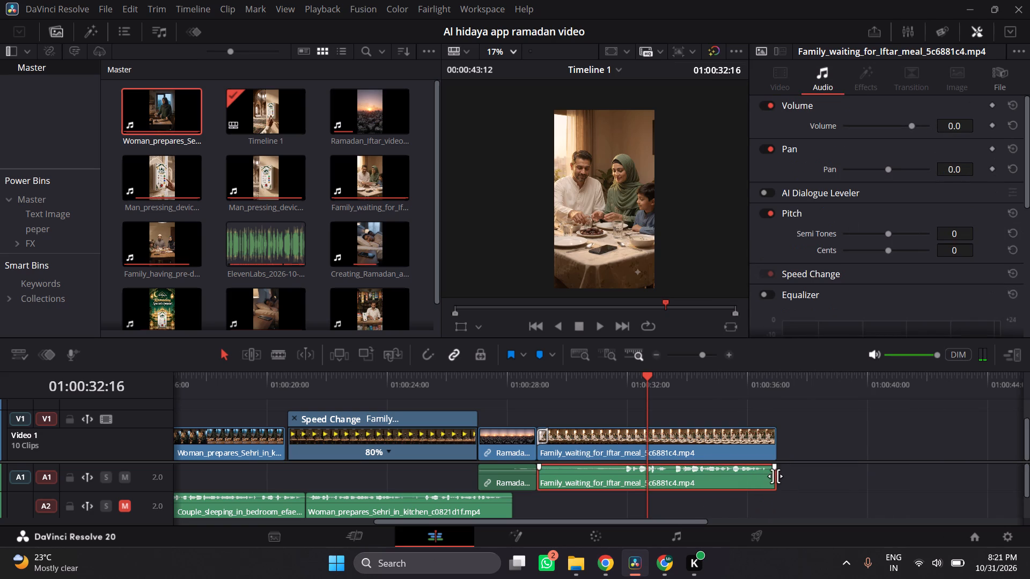
{"action": "left_click_drag", "start_coordinate": [775, 476], "coordinate": [620, 476]}
Play from the Family_waiting_for_Iftar_meal clip into the empty part of V1 several times to review the closing narration that lacks visuals.
{"action": "left_click", "coordinate": [556, 380]}
{"action": "key", "text": "space"}
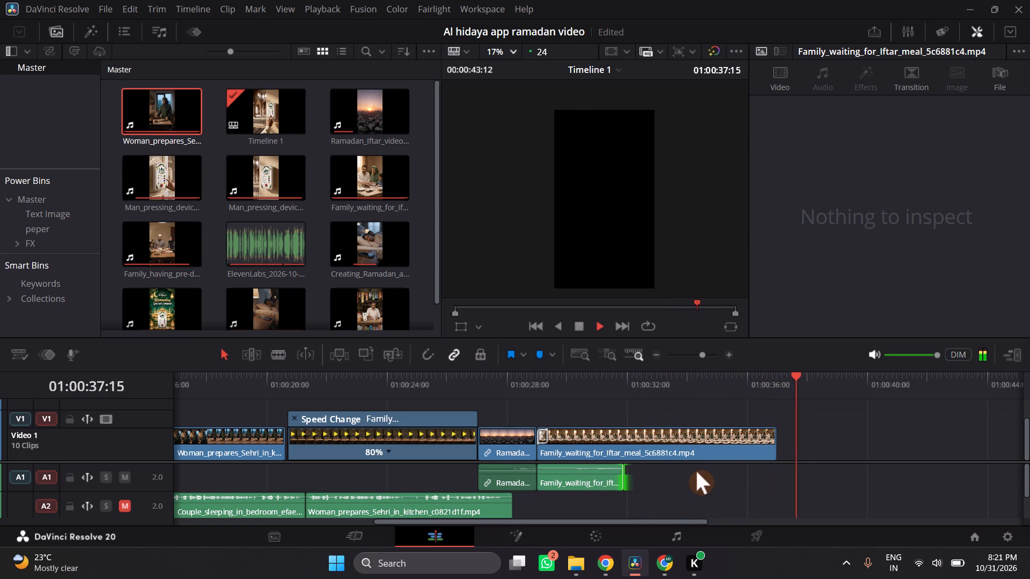
{"action": "left_click", "coordinate": [702, 354]}
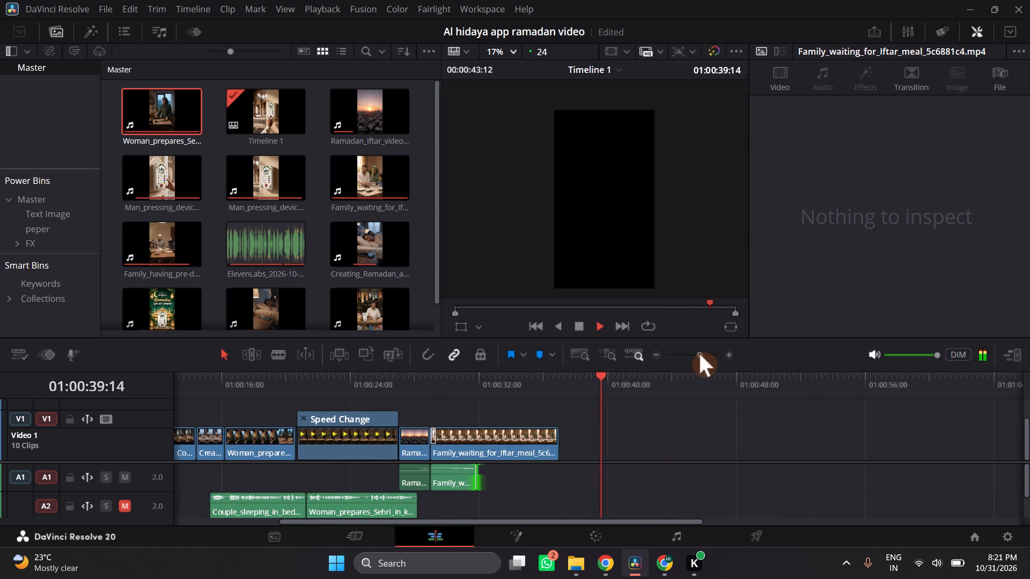
{"action": "key", "text": "space"}
{"action": "left_click", "coordinate": [540, 389]}
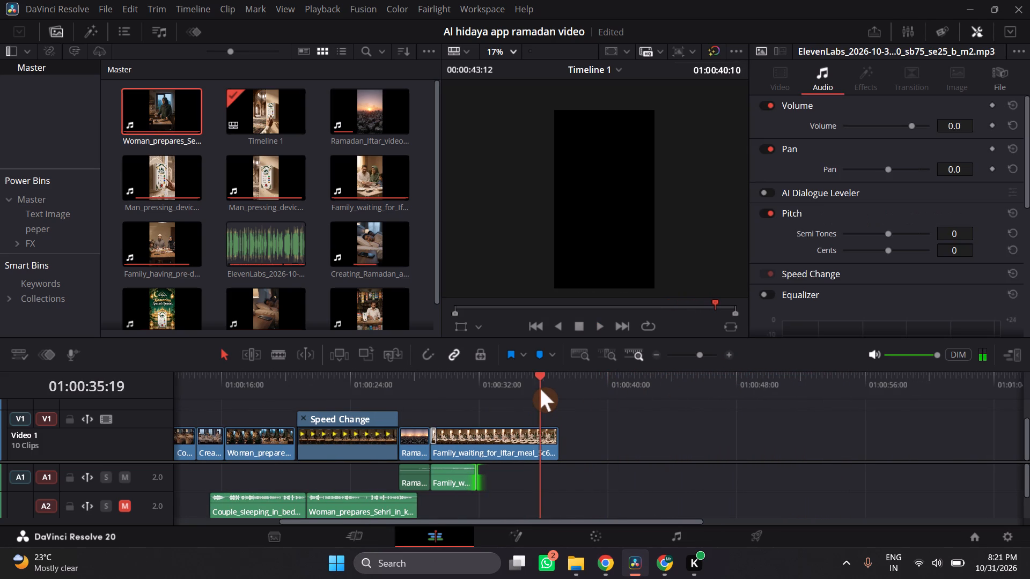
{"action": "key", "text": "space"}
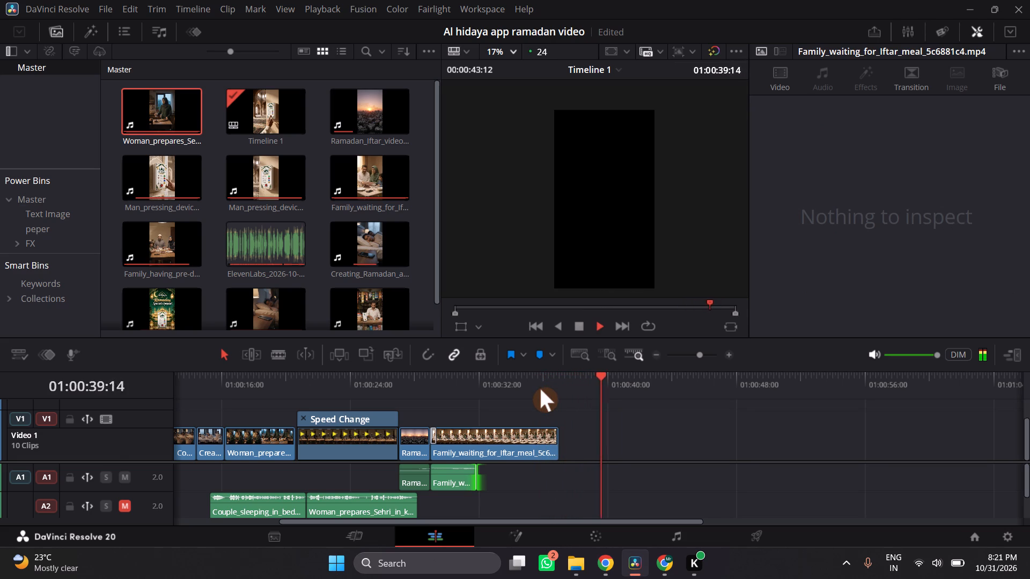
{"action": "key", "text": "space"}
{"action": "key", "text": "space"}
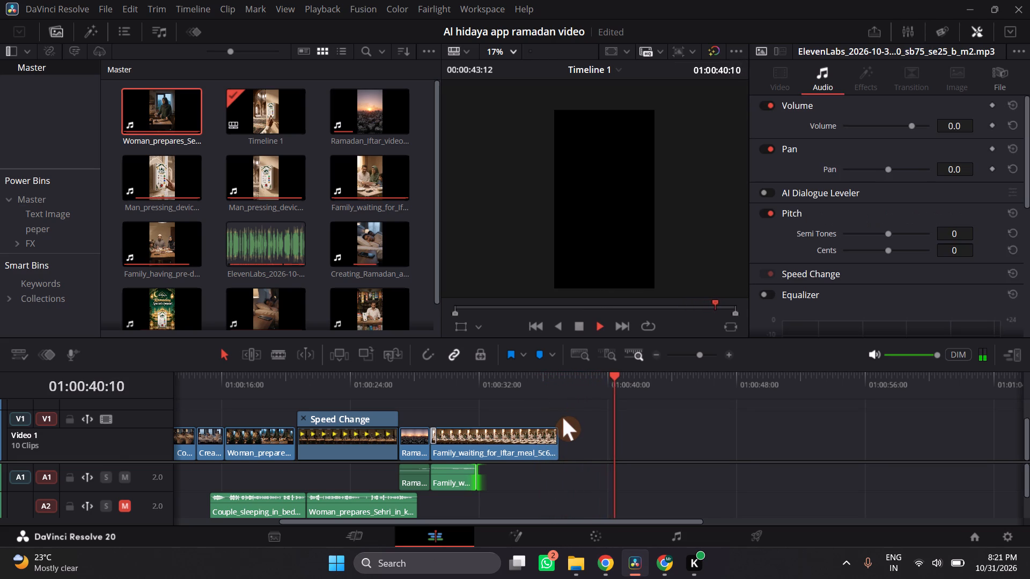
{"action": "key", "text": "space"}
{"action": "left_click", "coordinate": [699, 355]}
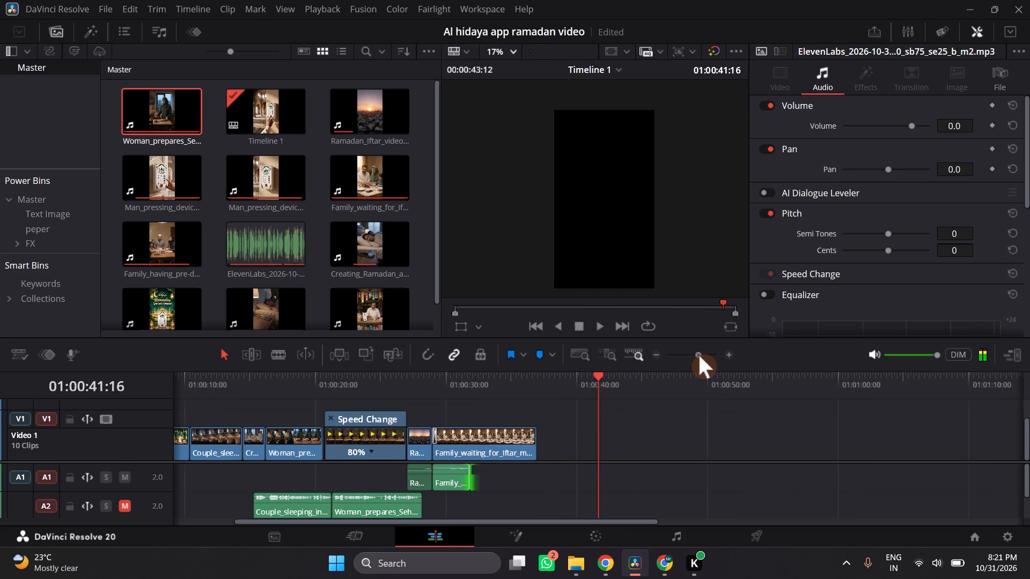
{"action": "key", "text": "space"}
{"action": "key", "text": "space"}
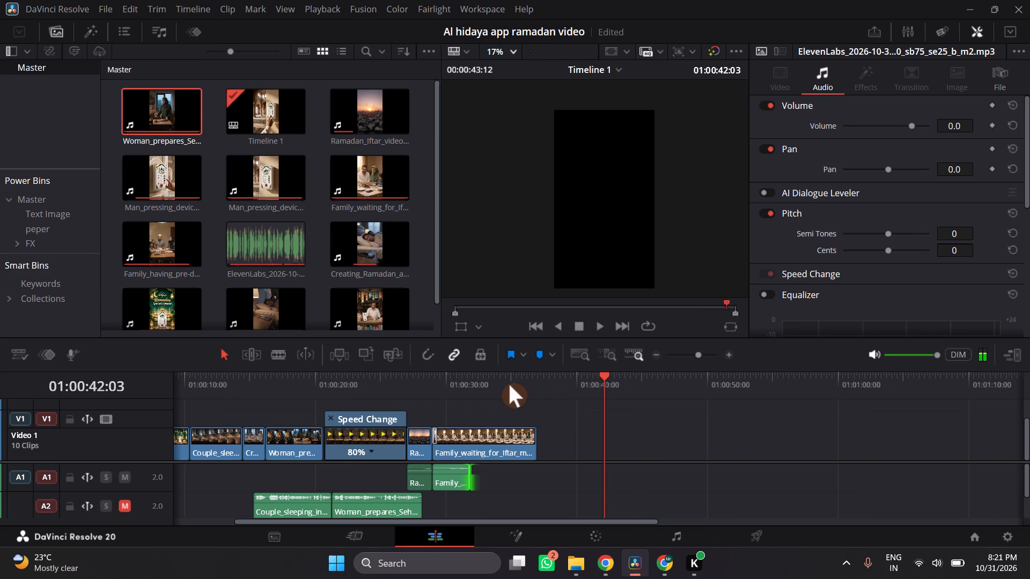
{"action": "left_click", "coordinate": [509, 384]}
{"action": "key", "text": "space"}
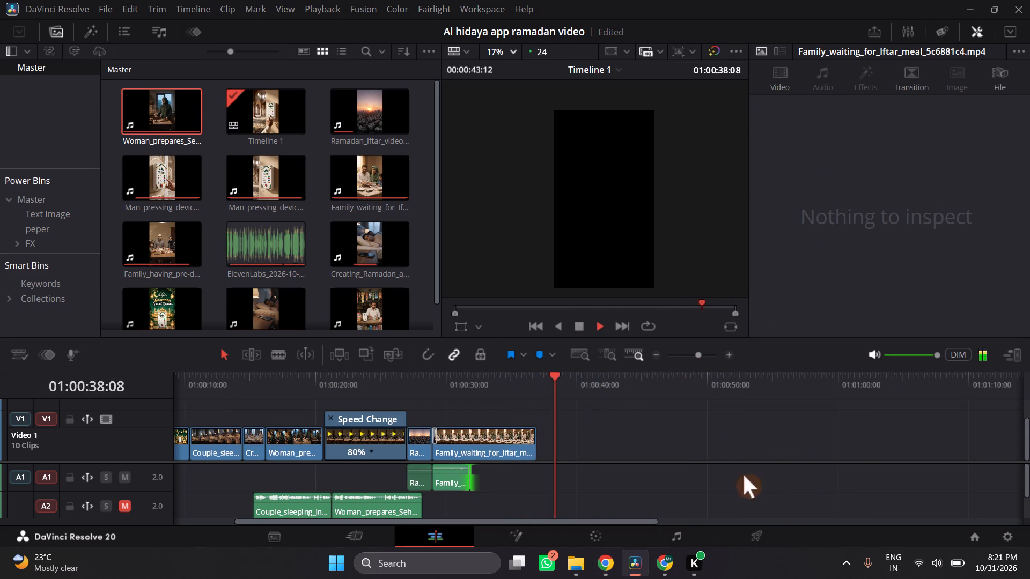
{"action": "key", "text": "space"}
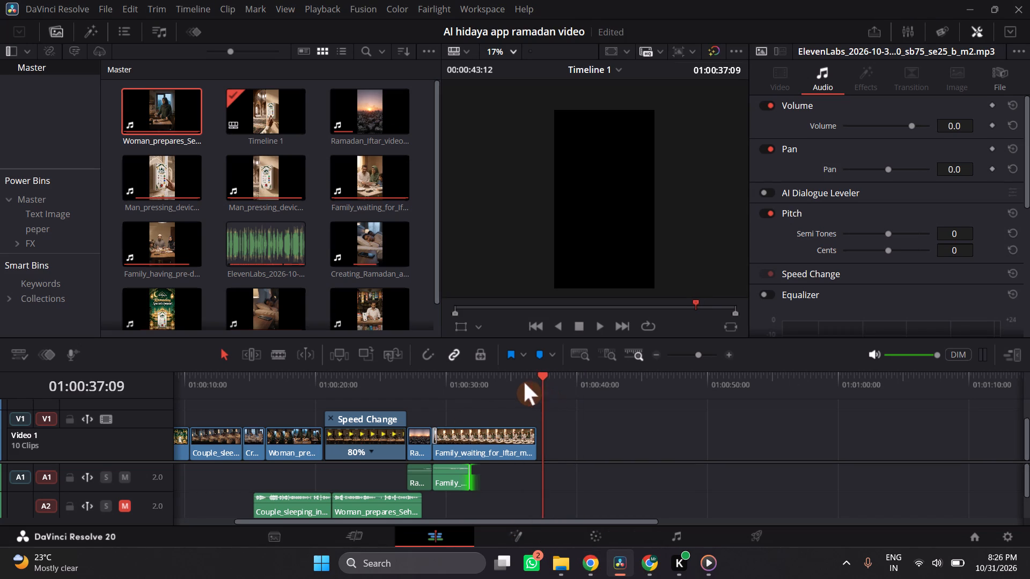
{"action": "left_click", "coordinate": [518, 382]}
{"action": "left_click", "coordinate": [461, 396]}
{"action": "key", "text": "space"}
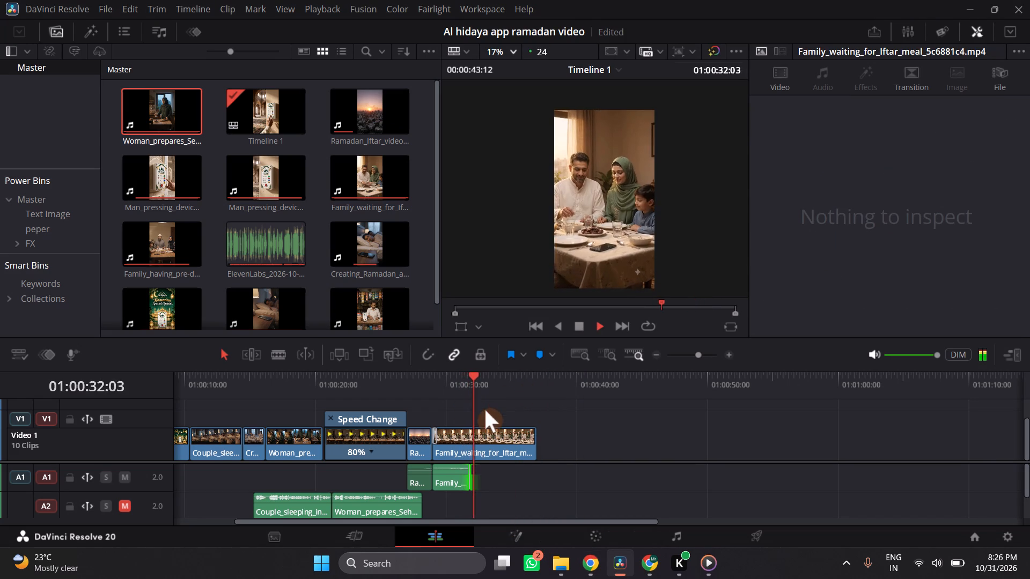
{"action": "key", "text": "space"}
{"action": "left_click", "coordinate": [435, 383]}
{"action": "key", "text": "space"}
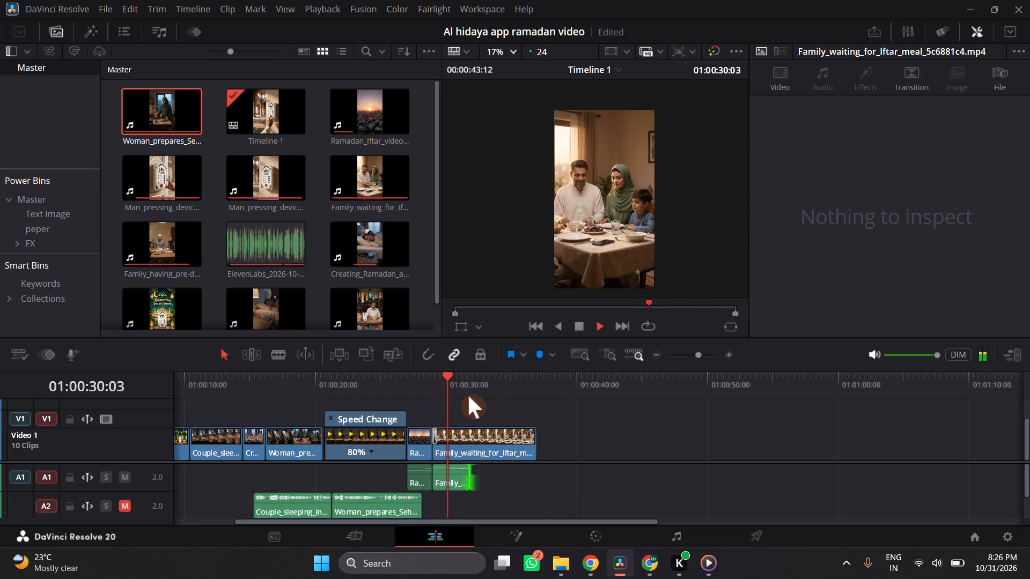
{"action": "key", "text": "space"}
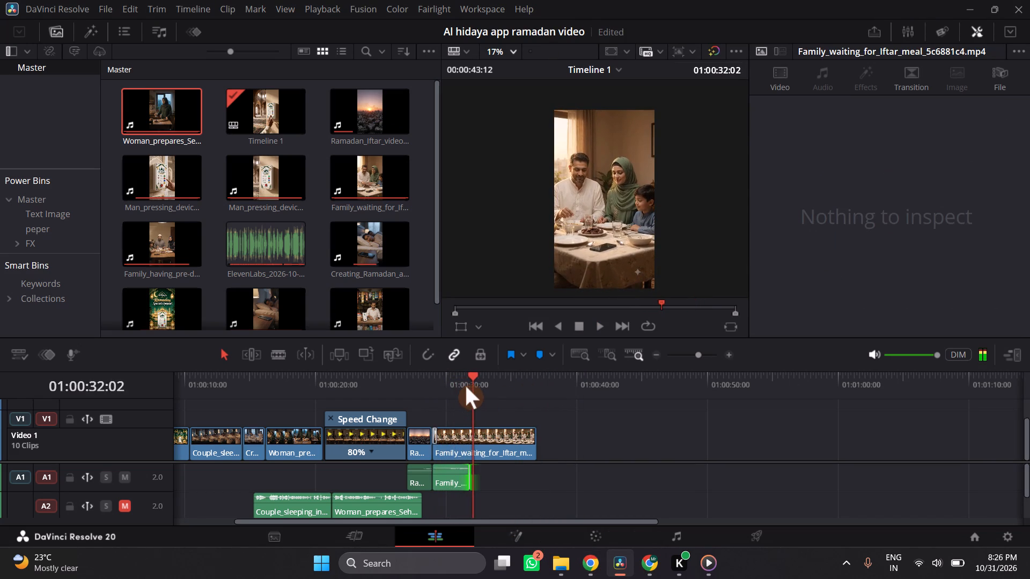
Import the Animating_city_aerial video from the Downloads folder into the Master bin.
{"action": "scroll", "coordinate": [261, 234], "scroll_direction": "down", "scroll_amount": 3}
{"action": "scroll", "coordinate": [285, 285], "scroll_direction": "down", "scroll_amount": 1}
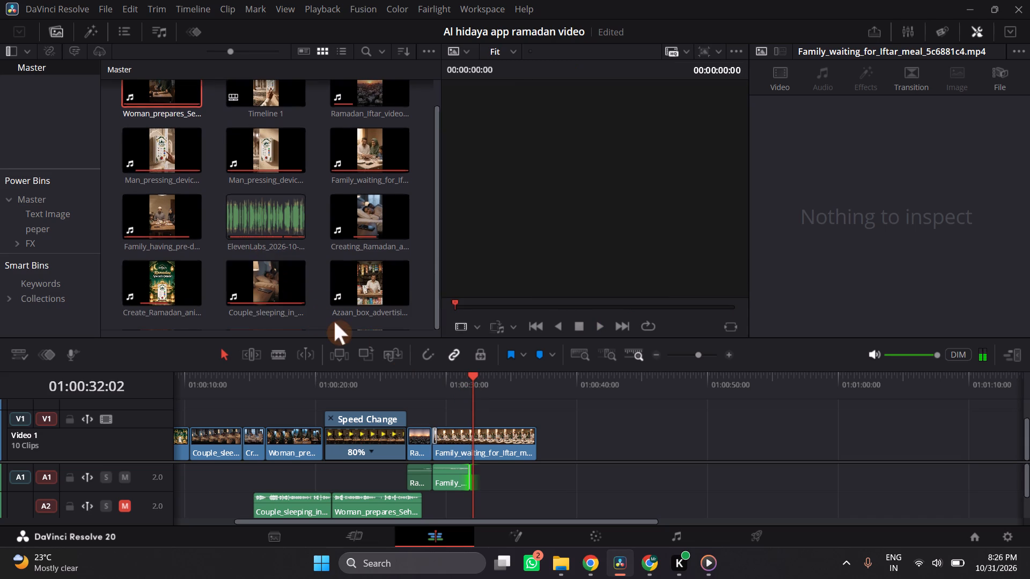
{"action": "left_click", "coordinate": [334, 322]}
{"action": "key", "text": "ctrl+i"}
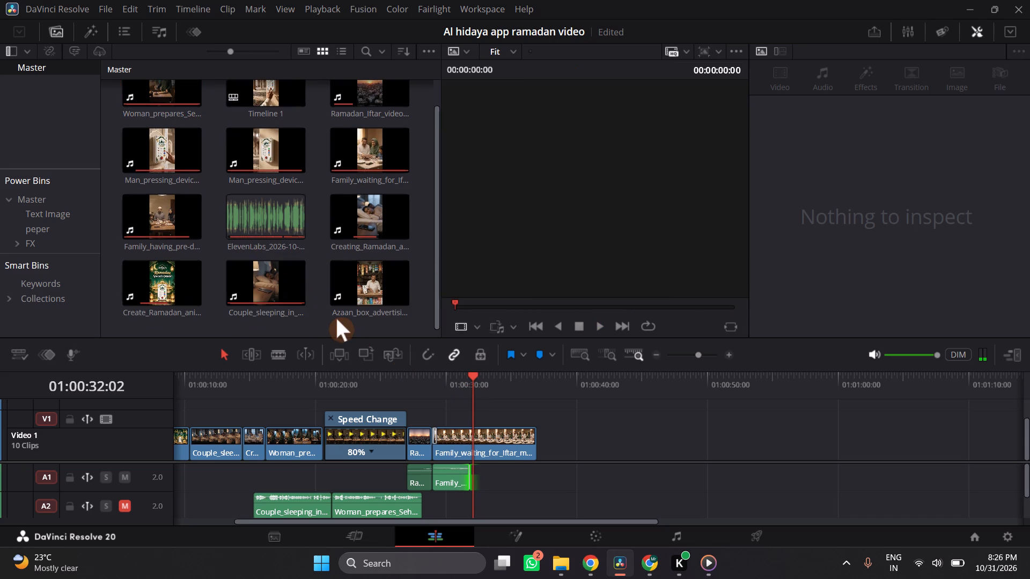
{"action": "scroll", "coordinate": [217, 212], "scroll_direction": "up", "scroll_amount": 1}
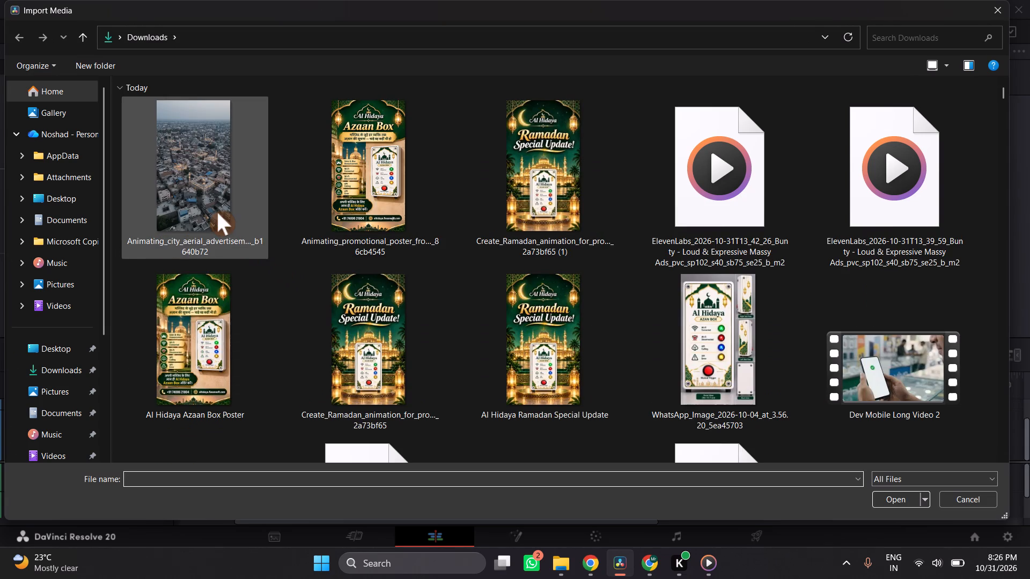
{"action": "double_click", "coordinate": [217, 212]}
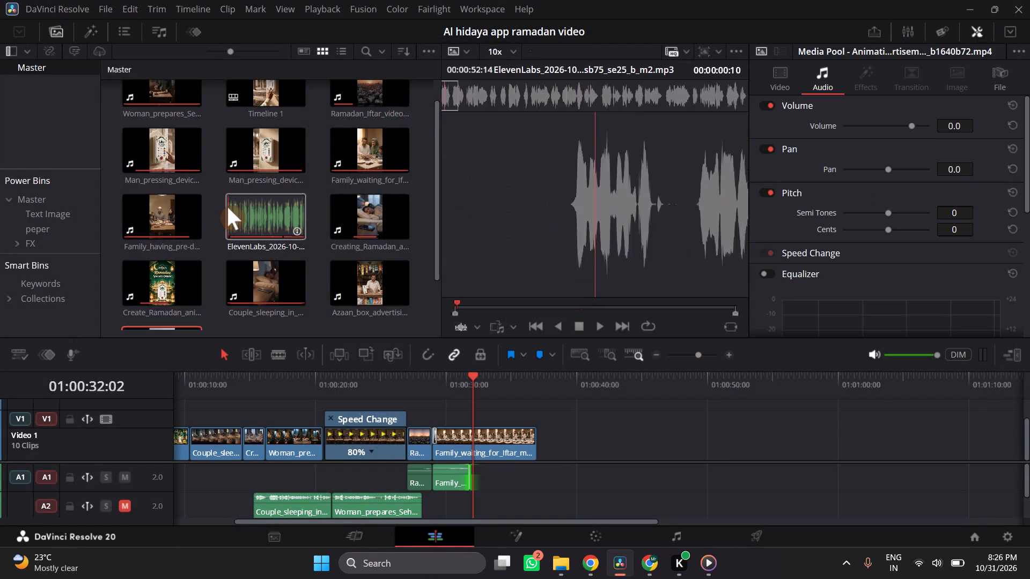
Add the Animating_city_aerial clip to Video 1 after the Family_waiting_for_Iftar clip.
{"action": "scroll", "coordinate": [227, 207], "scroll_direction": "down", "scroll_amount": 2}
{"action": "left_click_drag", "start_coordinate": [150, 279], "coordinate": [549, 433]}
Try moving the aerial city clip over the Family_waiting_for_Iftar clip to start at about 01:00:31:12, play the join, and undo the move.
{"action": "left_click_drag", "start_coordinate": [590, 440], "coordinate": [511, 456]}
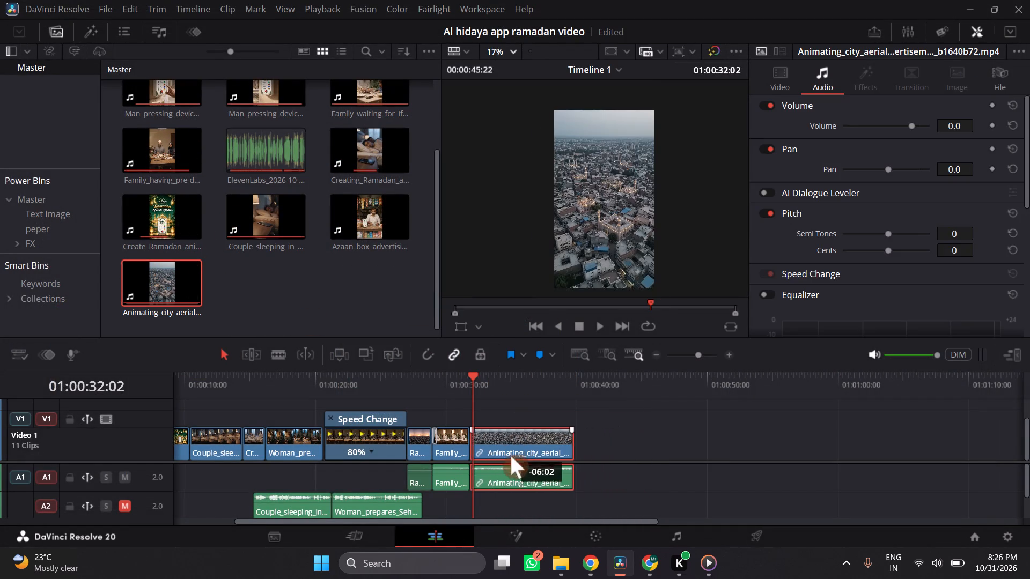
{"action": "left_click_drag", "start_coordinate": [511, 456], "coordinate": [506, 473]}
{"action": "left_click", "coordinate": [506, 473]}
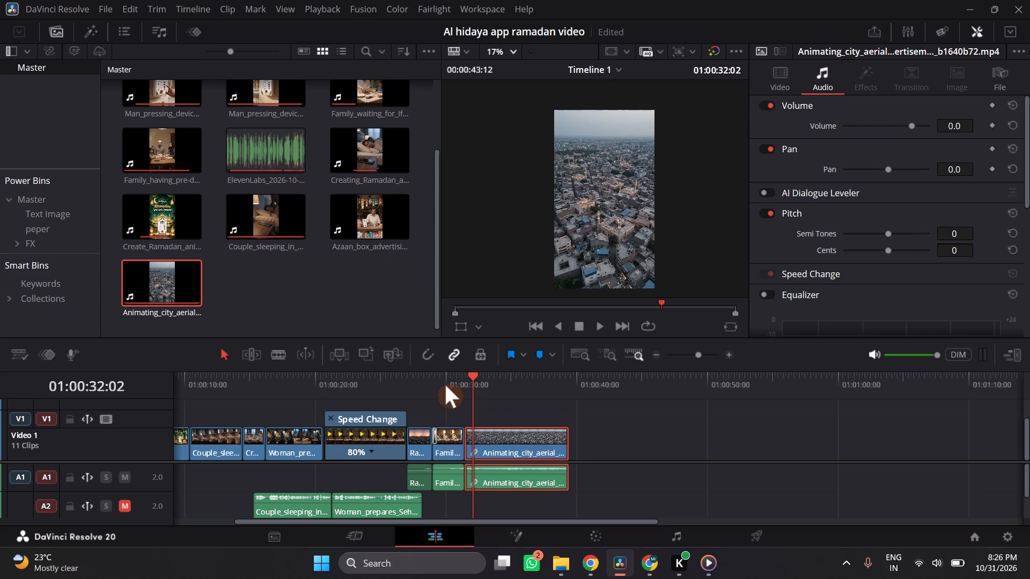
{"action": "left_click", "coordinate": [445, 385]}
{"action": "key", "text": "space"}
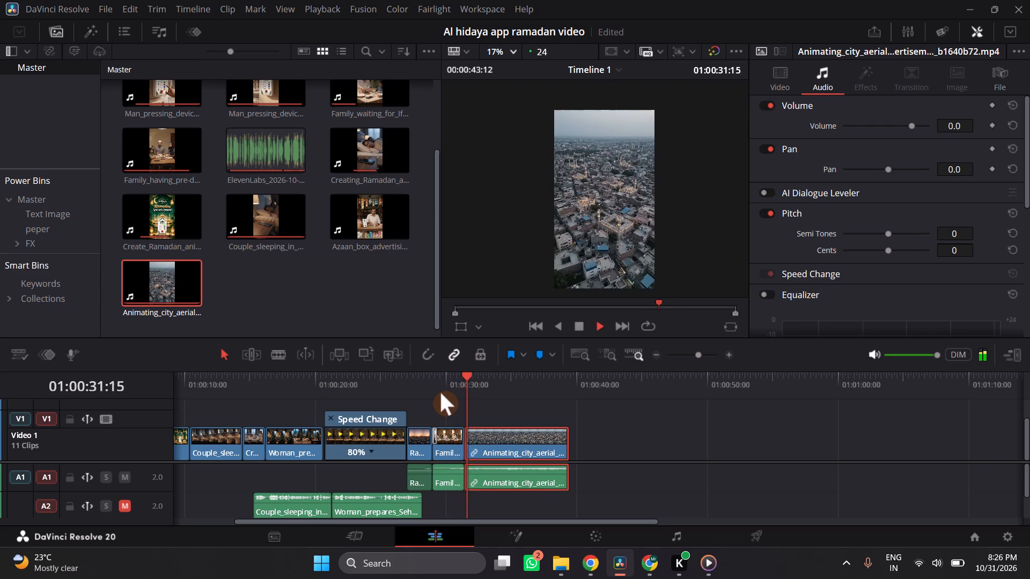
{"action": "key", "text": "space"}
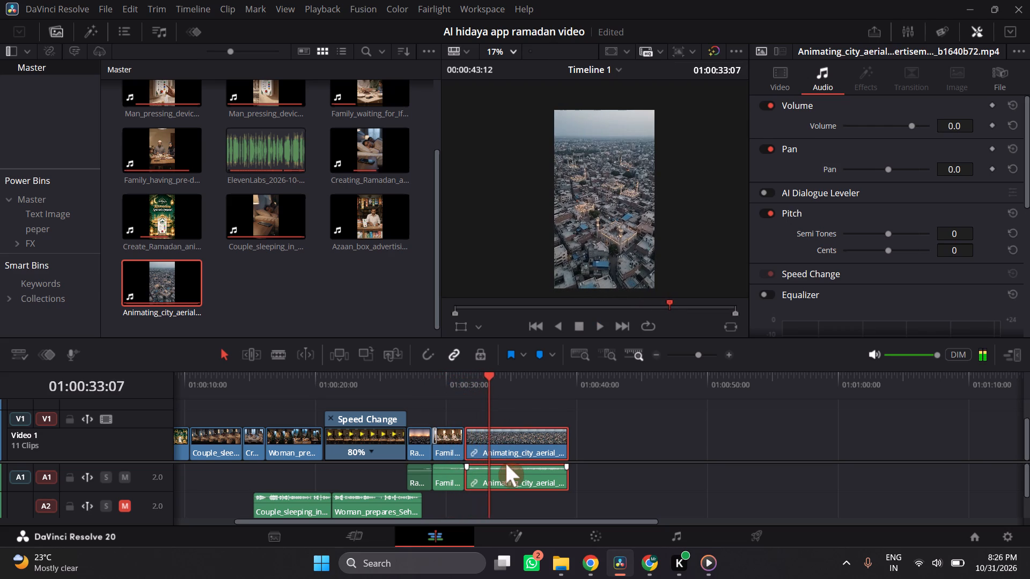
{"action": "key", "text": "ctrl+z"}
Move the aerial city clip over the end of the Family_waiting_for_Iftar clip to start at about 01:00:32:00, and play the join.
{"action": "left_click_drag", "start_coordinate": [585, 444], "coordinate": [510, 451]}
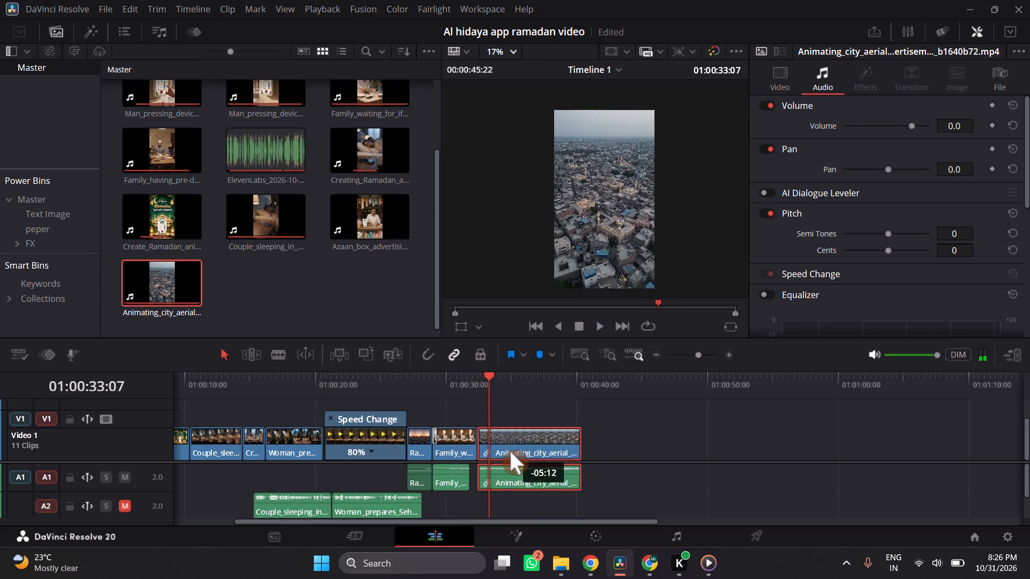
{"action": "left_click_drag", "start_coordinate": [510, 451], "coordinate": [506, 454]}
{"action": "left_click", "coordinate": [462, 386]}
{"action": "key", "text": "space"}
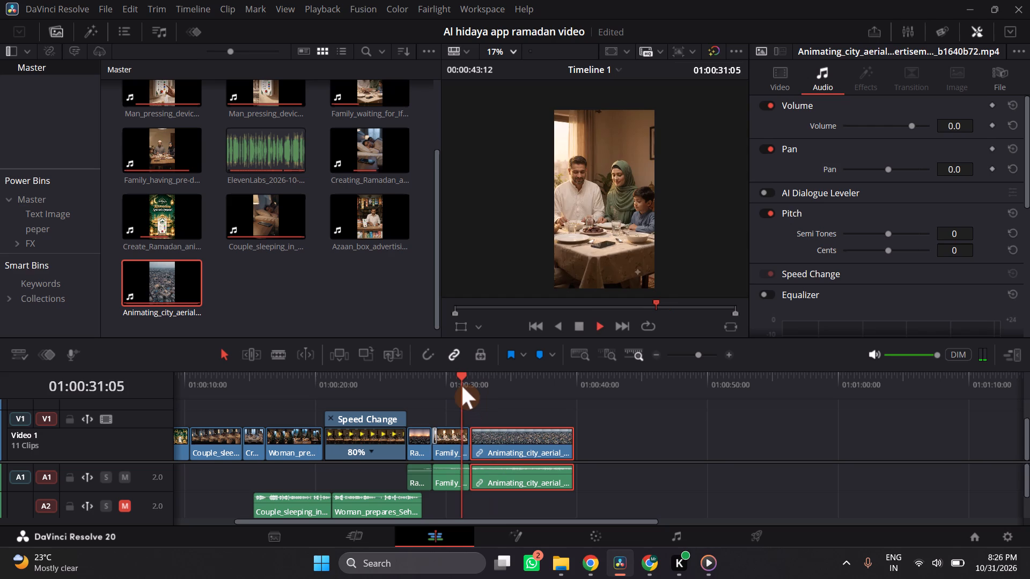
{"action": "key", "text": "space"}
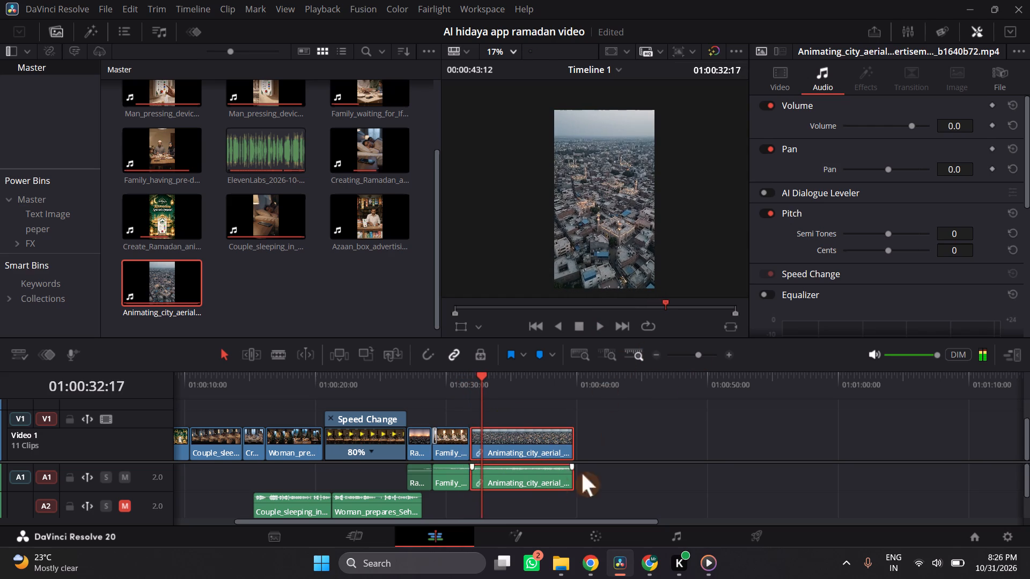
Lower the volume of the Animating_city_aerial clip on the timeline to -13.7.
{"action": "left_click", "coordinate": [609, 463]}
{"action": "left_click", "coordinate": [563, 477]}
{"action": "left_click", "coordinate": [636, 460]}
{"action": "left_click", "coordinate": [563, 473]}
{"action": "left_click_drag", "start_coordinate": [909, 126], "coordinate": [904, 128]}
{"action": "key", "text": "space"}
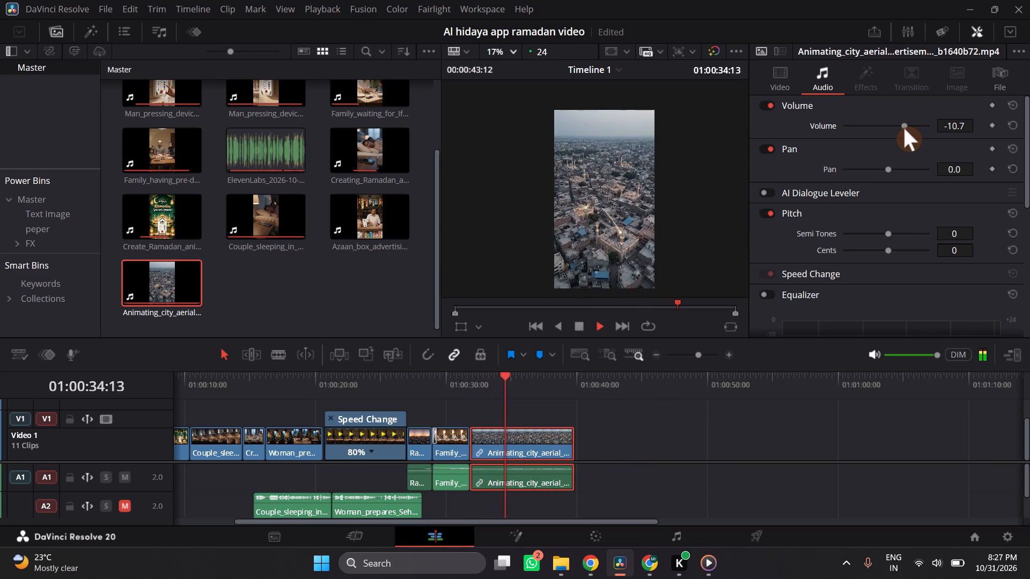
{"action": "left_click", "coordinate": [955, 131]}
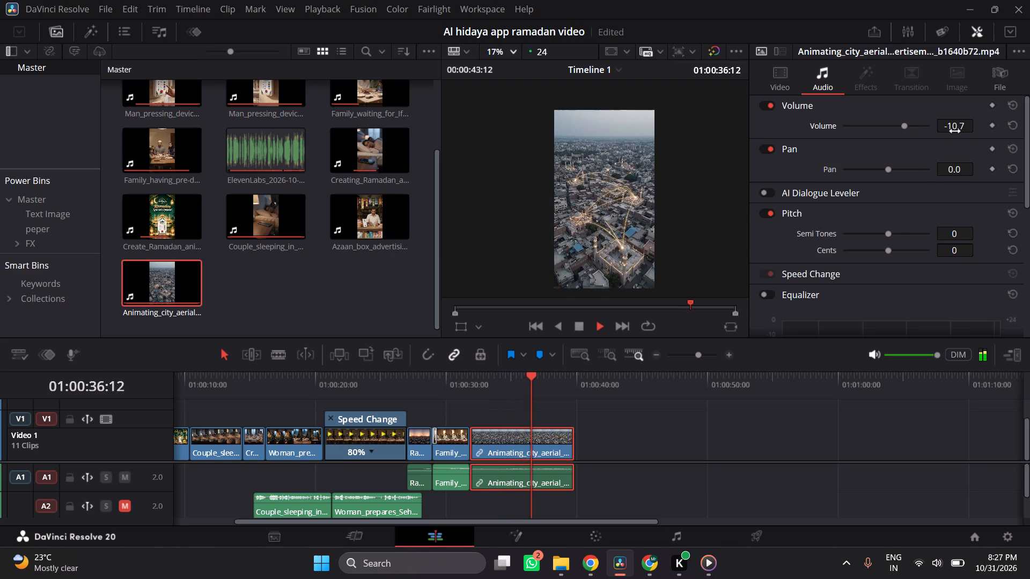
{"action": "left_click", "coordinate": [955, 131]}
{"action": "key", "text": "space"}
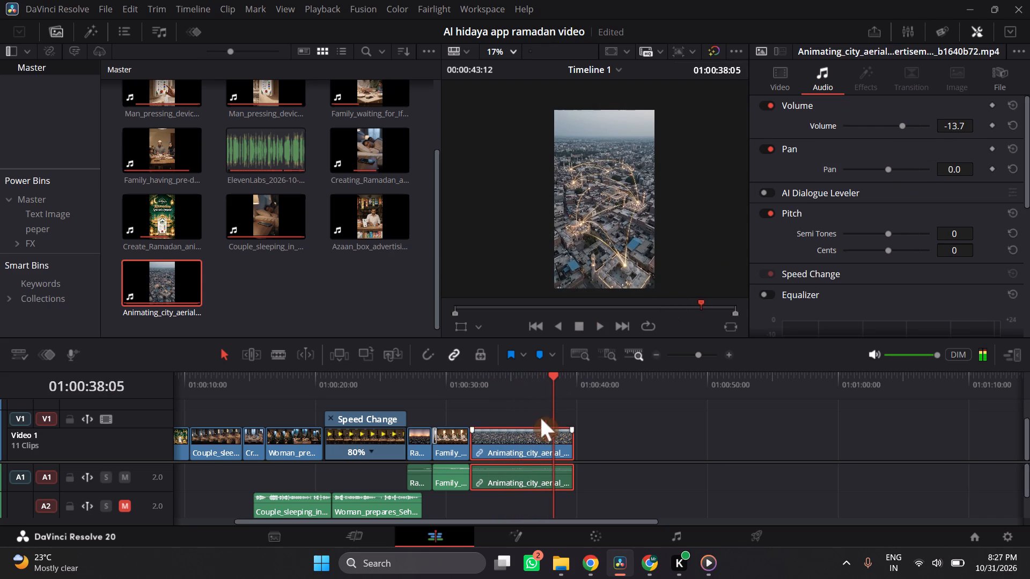
Play through the aerial city clip, stopping around 01:00:37:17, and trim its end back to about 01:00:36:08.
{"action": "left_click", "coordinate": [503, 383]}
{"action": "key", "text": "space"}
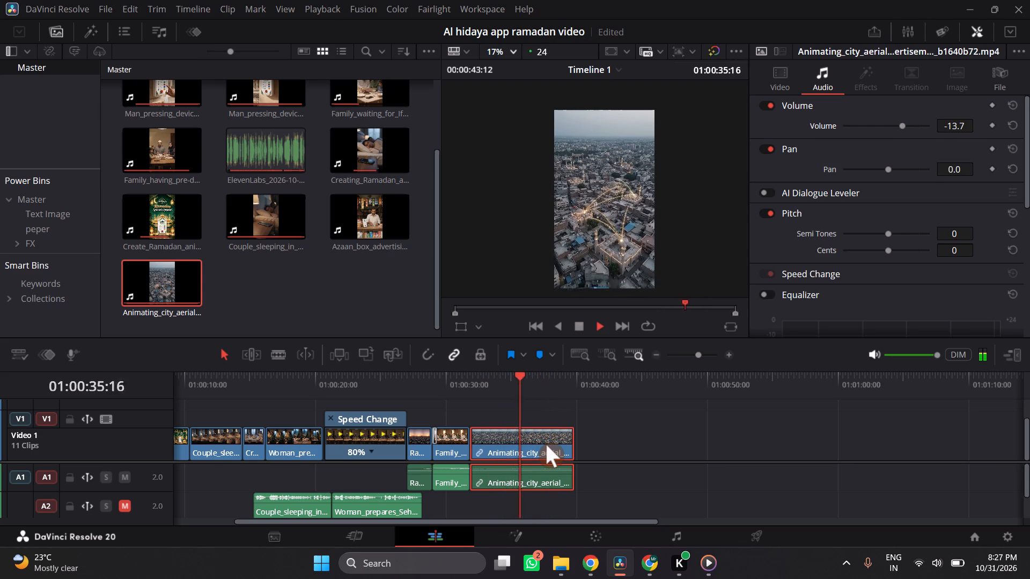
{"action": "key", "text": "space"}
{"action": "key", "text": "space"}
{"action": "key", "text": "space"}
{"action": "key", "text": "space"}
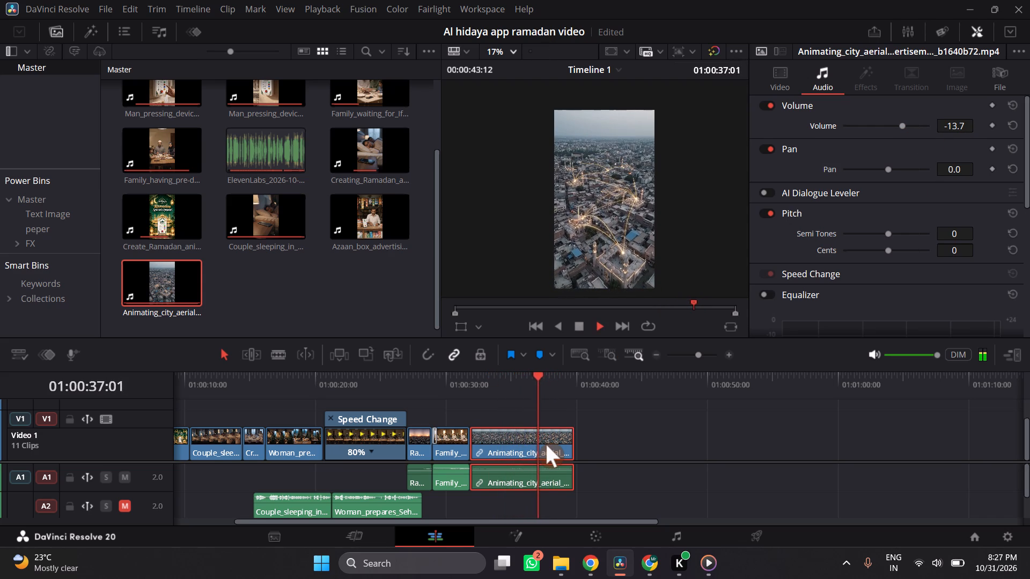
{"action": "key", "text": "space"}
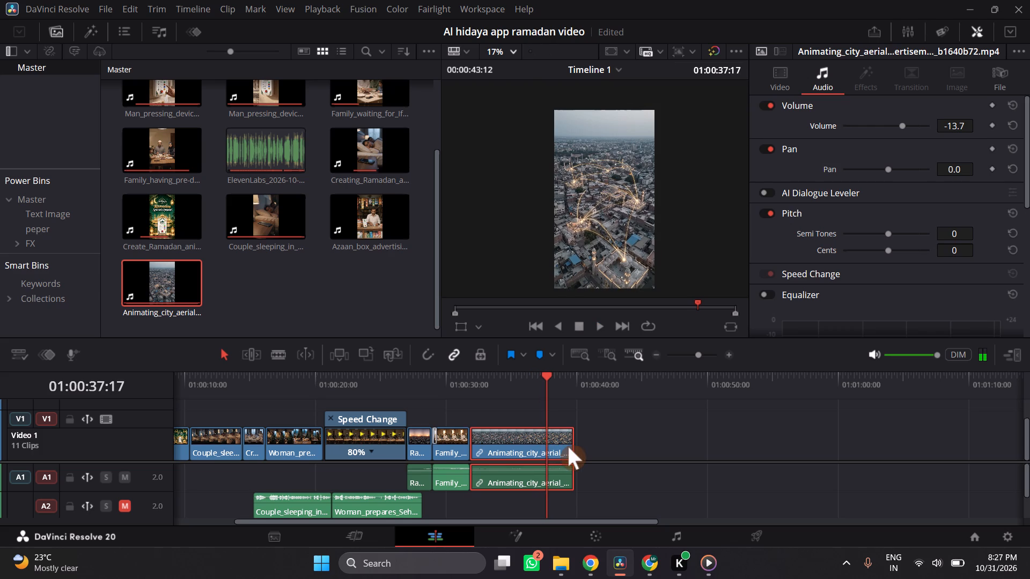
{"action": "left_click", "coordinate": [618, 439]}
{"action": "left_click", "coordinate": [548, 446]}
{"action": "left_click_drag", "start_coordinate": [572, 443], "coordinate": [526, 442]}
Import the Al Hidaya Azaan Box Poster image from the Downloads folder into the Master bin.
{"action": "left_click", "coordinate": [321, 286]}
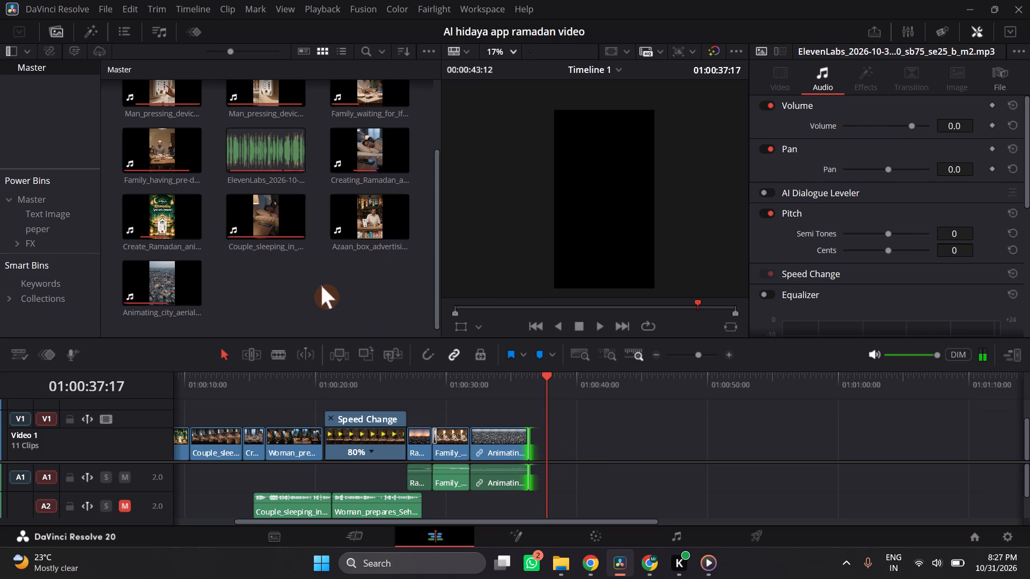
{"action": "scroll", "coordinate": [263, 300], "scroll_direction": "up", "scroll_amount": 1}
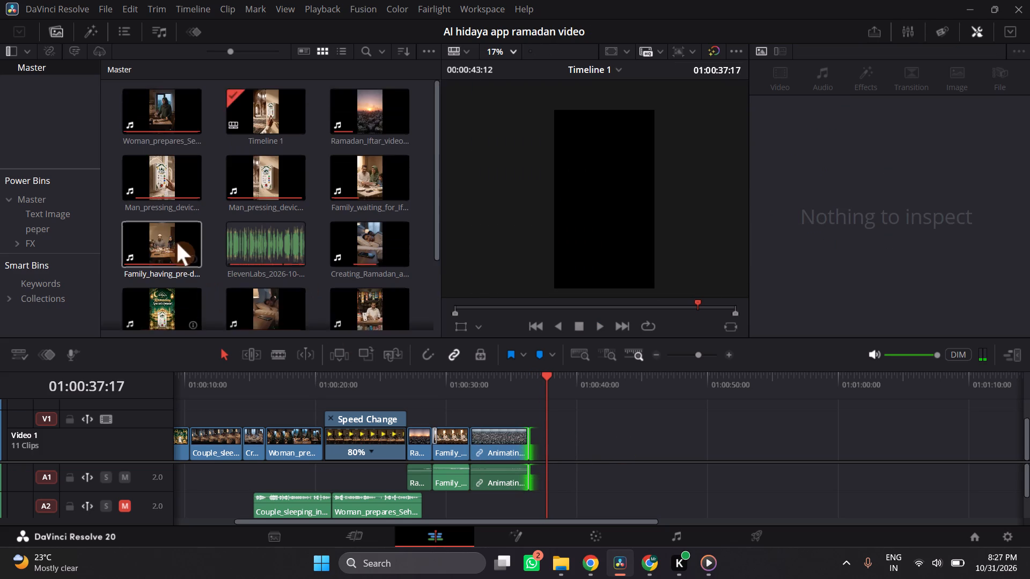
{"action": "scroll", "coordinate": [177, 243], "scroll_direction": "up", "scroll_amount": 1}
{"action": "key", "text": "ctrl+i"}
{"action": "scroll", "coordinate": [185, 216], "scroll_direction": "up", "scroll_amount": 3}
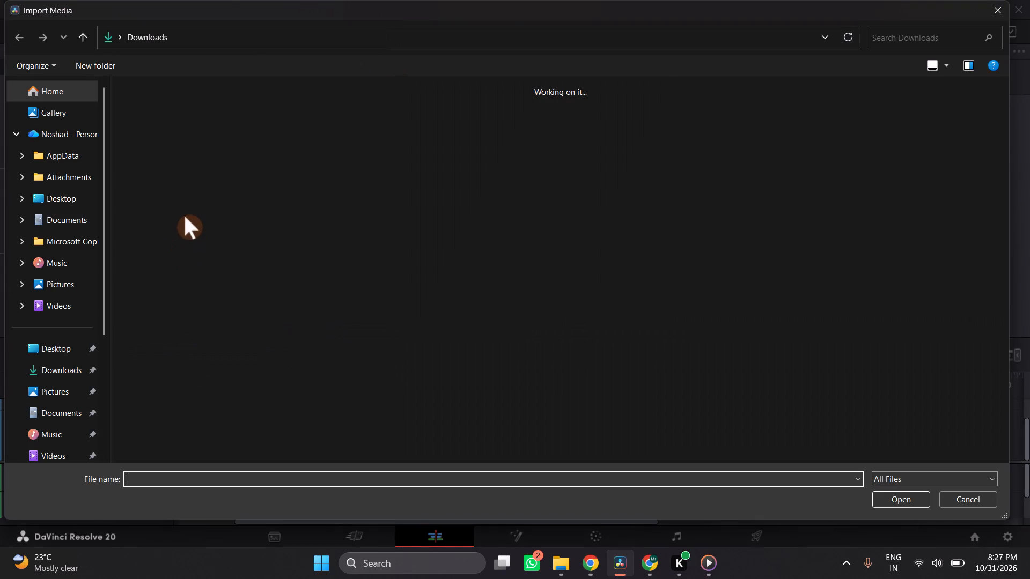
{"action": "double_click", "coordinate": [241, 220]}
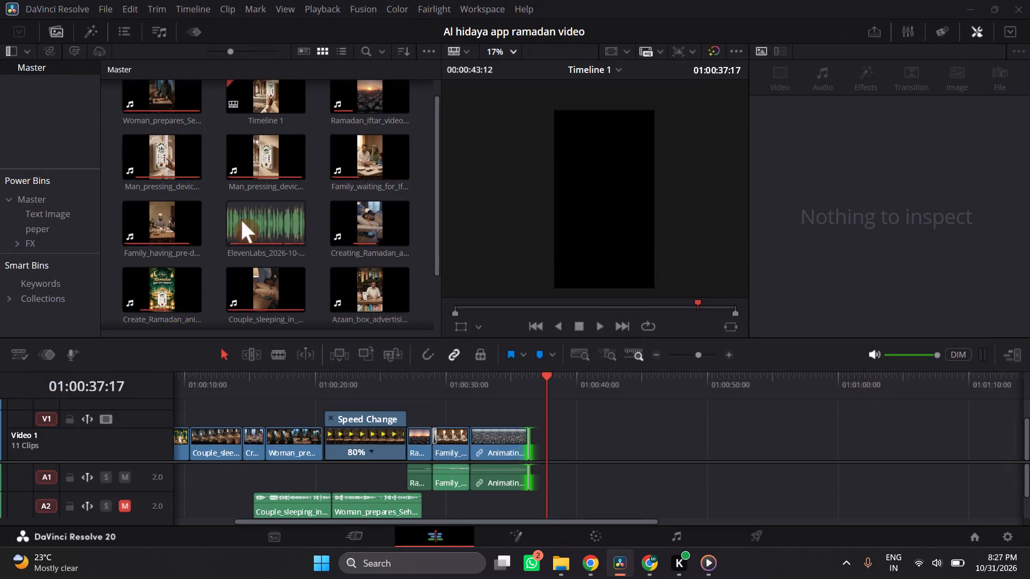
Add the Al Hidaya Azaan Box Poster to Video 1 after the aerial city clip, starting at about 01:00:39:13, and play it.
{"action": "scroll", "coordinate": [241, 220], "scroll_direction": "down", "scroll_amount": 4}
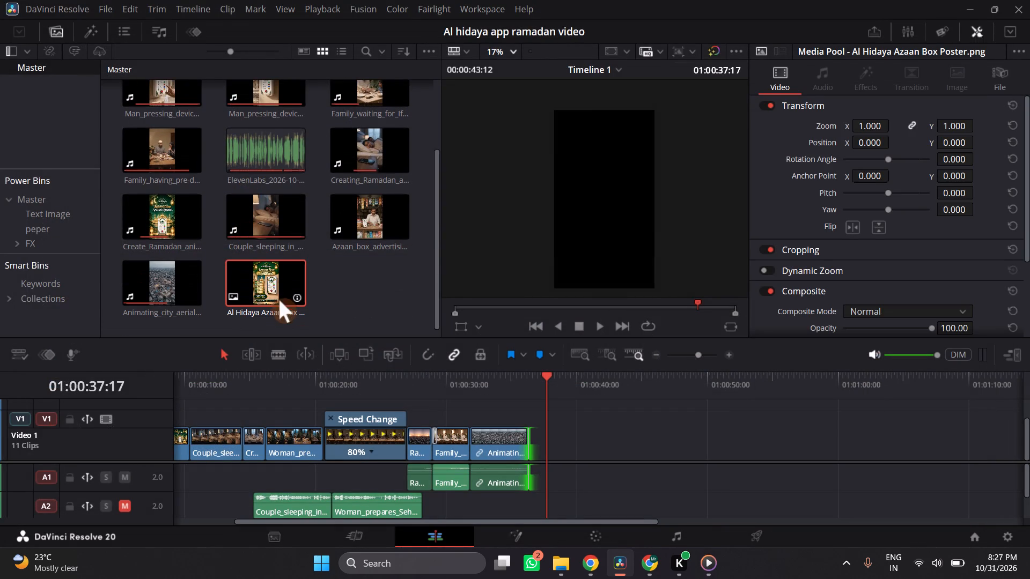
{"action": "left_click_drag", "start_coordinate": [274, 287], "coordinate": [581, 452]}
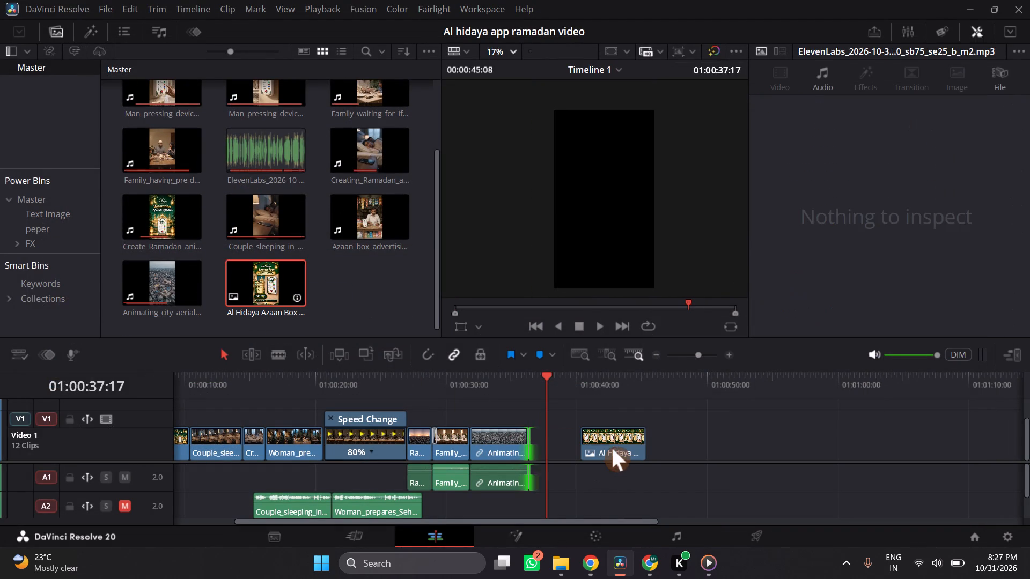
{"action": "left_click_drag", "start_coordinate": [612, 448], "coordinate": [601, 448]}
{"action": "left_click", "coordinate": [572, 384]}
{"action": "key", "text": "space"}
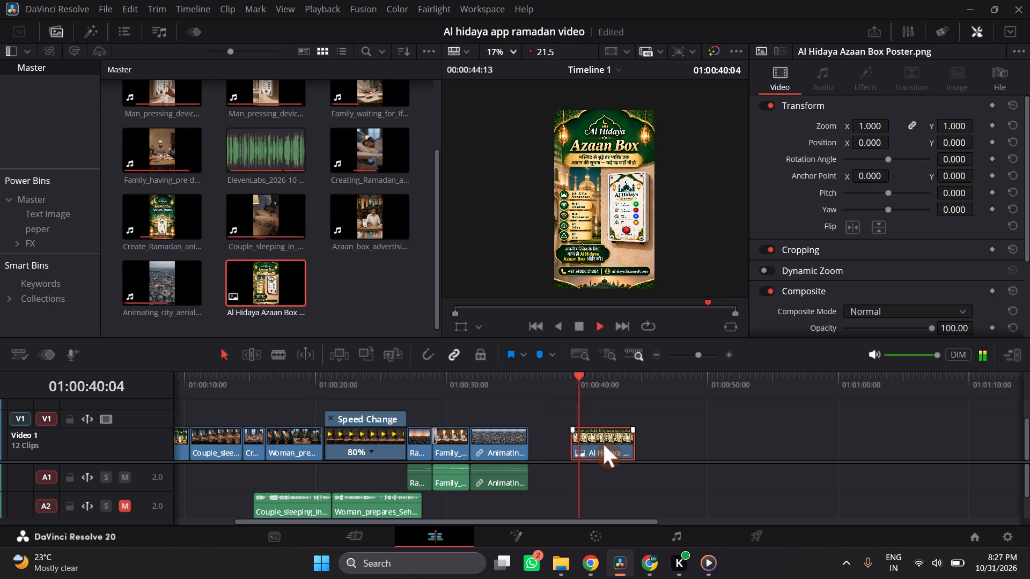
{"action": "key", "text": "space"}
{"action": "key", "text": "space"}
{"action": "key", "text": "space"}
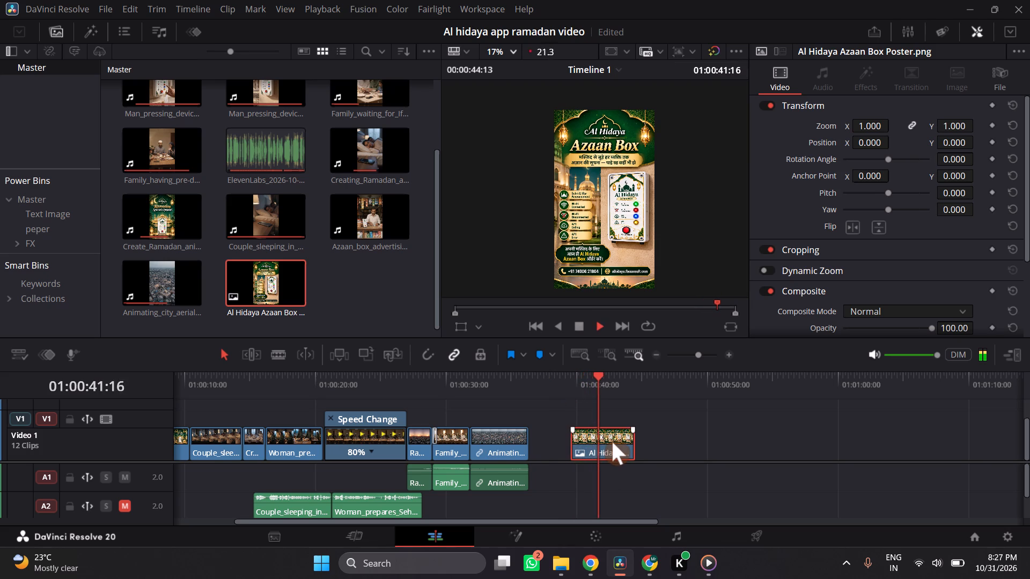
Import the Animating_promotional_poster video from the Downloads folder into the Master bin.
{"action": "left_click", "coordinate": [371, 288]}
{"action": "key", "text": "ctrl+i"}
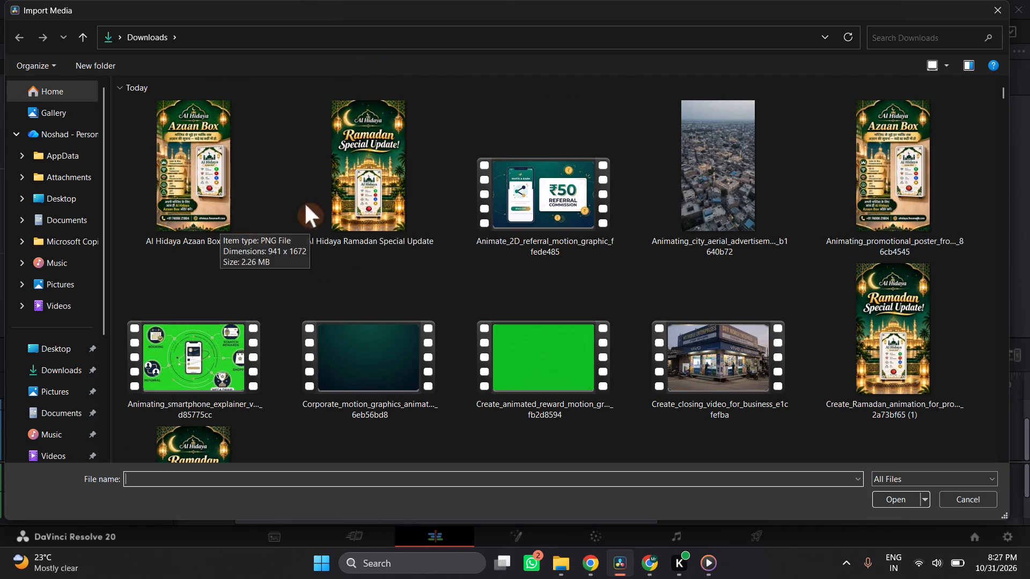
{"action": "left_click", "coordinate": [932, 195]}
{"action": "double_click", "coordinate": [931, 197]}
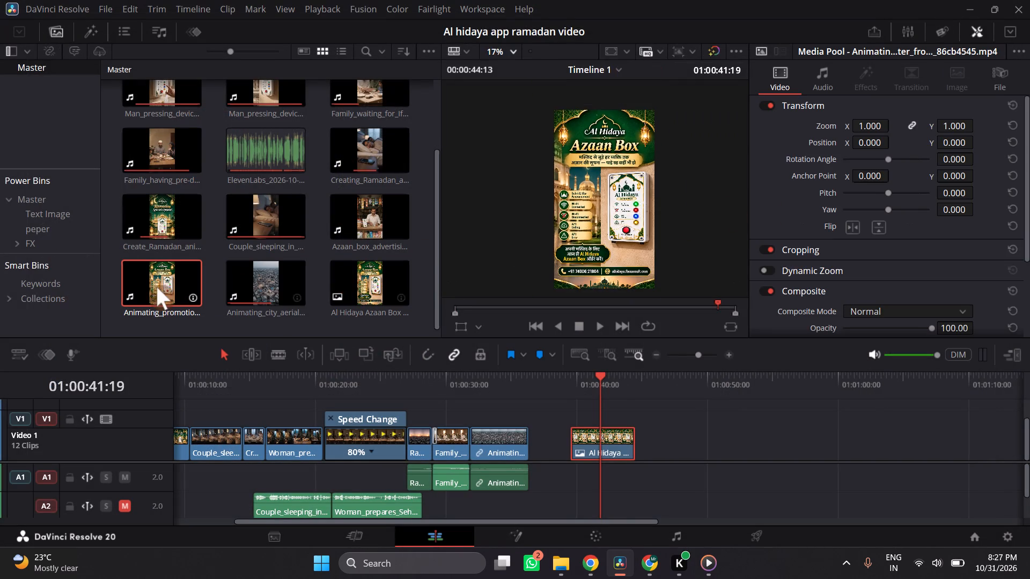
Place the Animating_promotional_poster clip on Video 1 over the still poster, directly after the aerial city clip, and play the join.
{"action": "left_click_drag", "start_coordinate": [156, 283], "coordinate": [585, 435]}
{"action": "left_click_drag", "start_coordinate": [652, 435], "coordinate": [614, 440]}
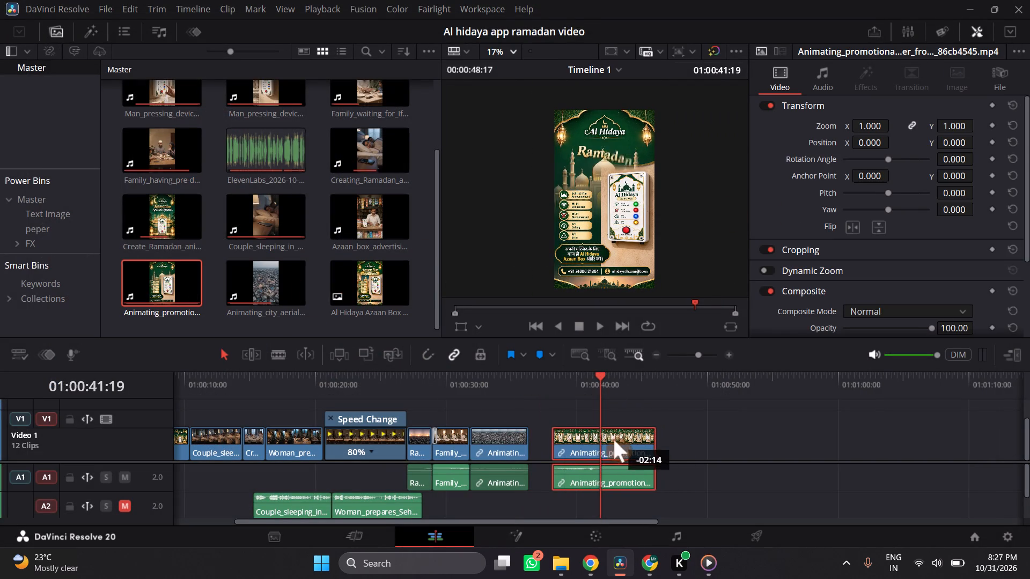
{"action": "left_click_drag", "start_coordinate": [614, 440], "coordinate": [594, 442]}
{"action": "left_click", "coordinate": [516, 383]}
{"action": "key", "text": "space"}
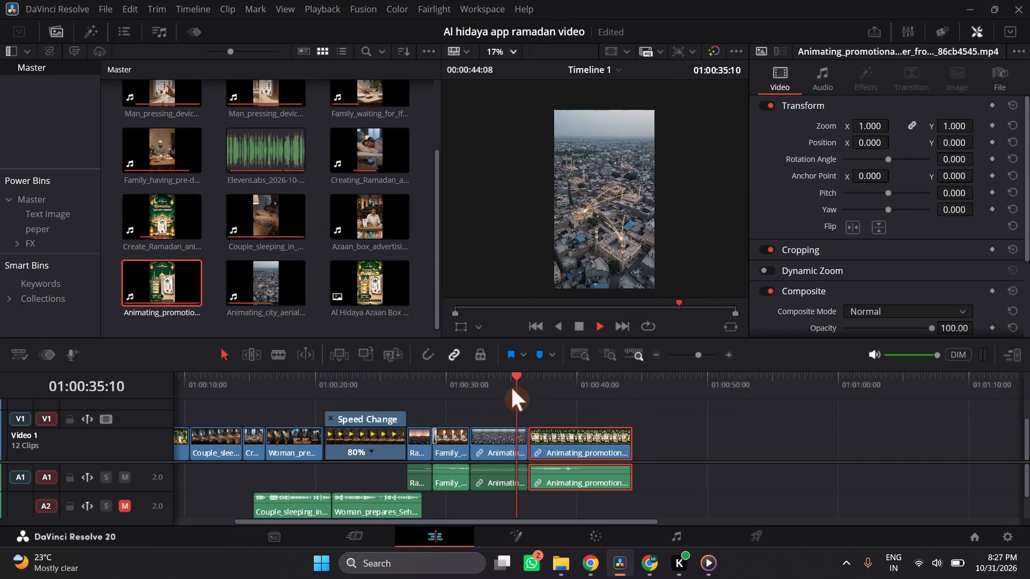
{"action": "key", "text": "space"}
Move the promotional poster clip over the end of the aerial city clip to start at about 01:00:35:20, and play the join.
{"action": "left_click", "coordinate": [472, 382]}
{"action": "key", "text": "space"}
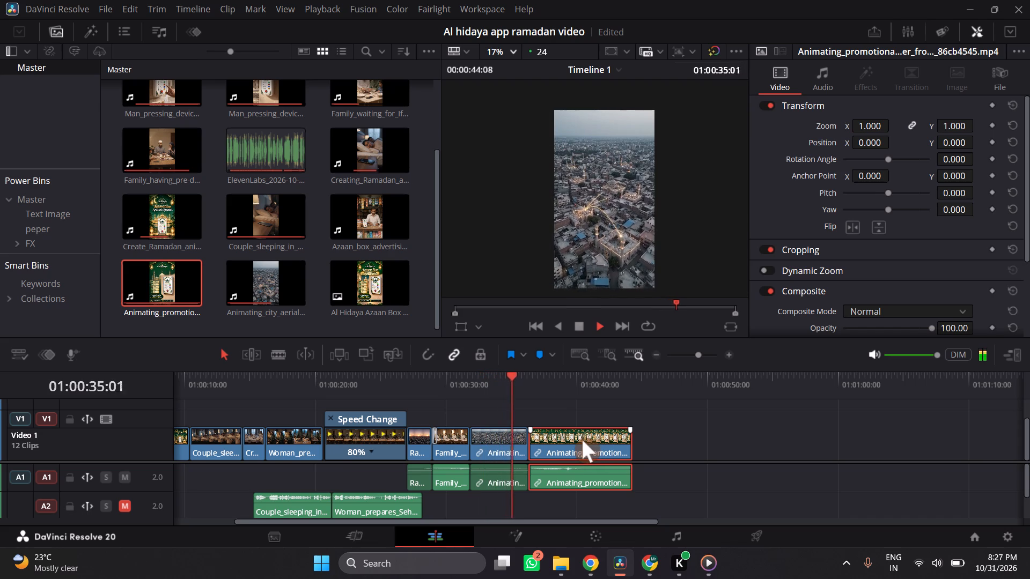
{"action": "key", "text": "space"}
{"action": "left_click_drag", "start_coordinate": [578, 440], "coordinate": [571, 440]}
{"action": "key", "text": "space"}
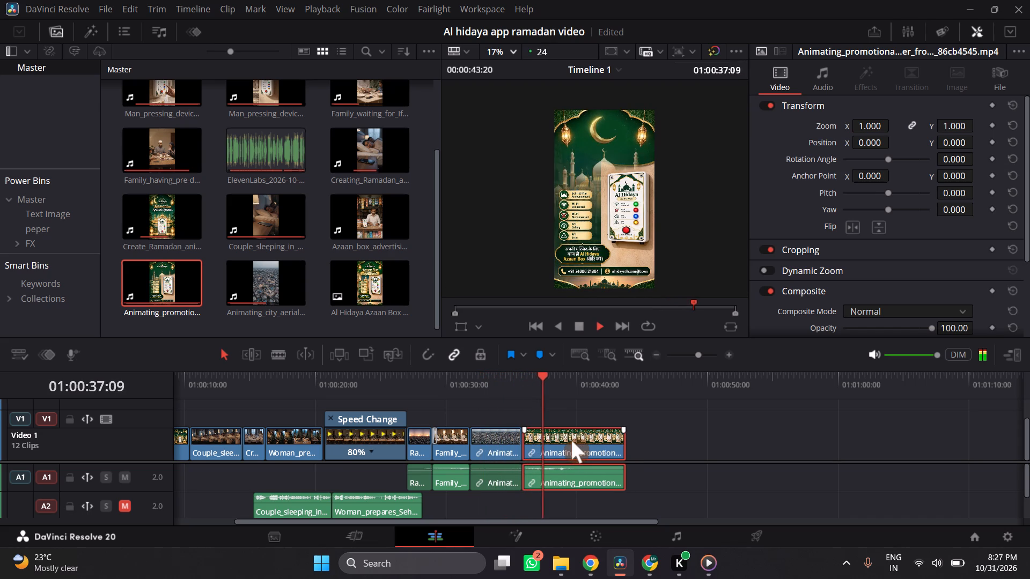
{"action": "key", "text": "space"}
Trim about 1.6 seconds off the start of the promotional poster clip, close the gap to the aerial city clip, and play the result.
{"action": "left_click_drag", "start_coordinate": [529, 441], "coordinate": [550, 454]}
{"action": "left_click_drag", "start_coordinate": [570, 449], "coordinate": [549, 447]}
{"action": "left_click", "coordinate": [520, 384]}
{"action": "key", "text": "space"}
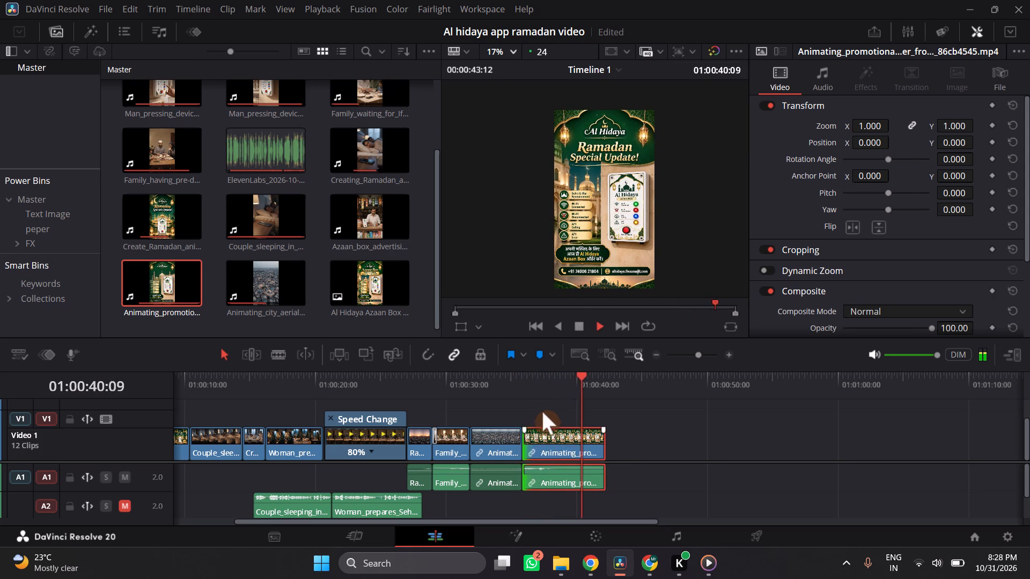
{"action": "key", "text": "space"}
{"action": "key", "text": "space"}
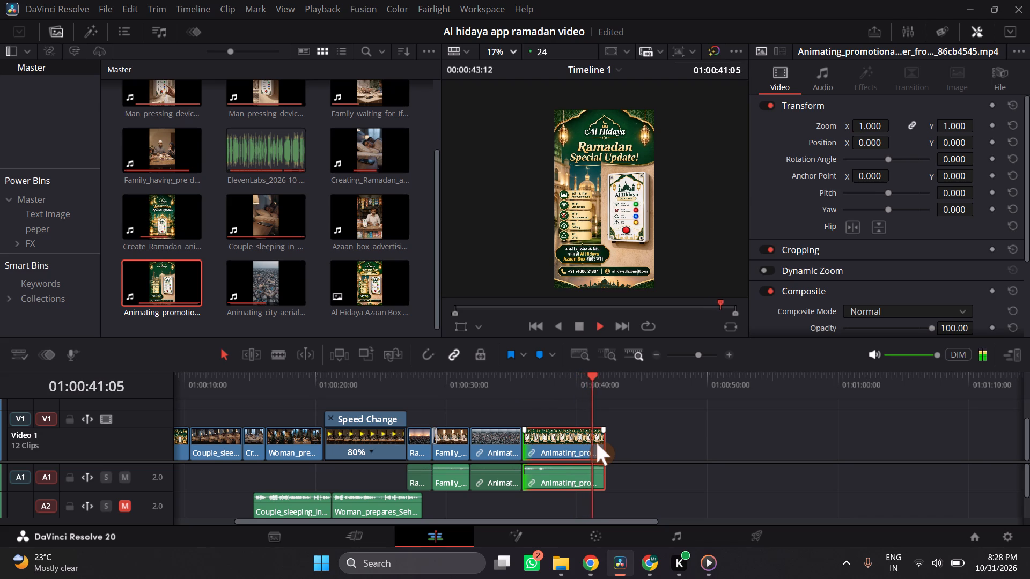
{"action": "key", "text": "space"}
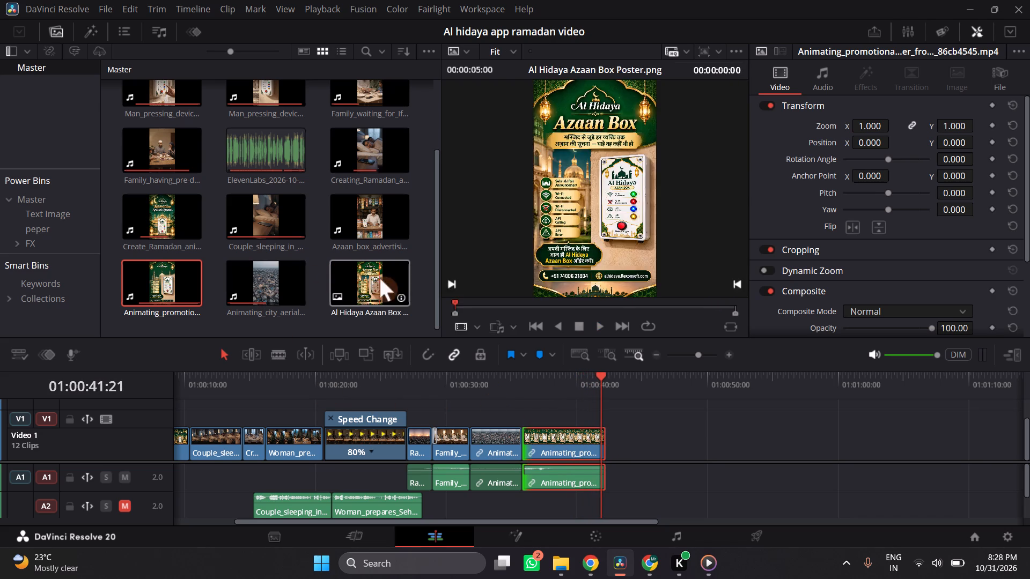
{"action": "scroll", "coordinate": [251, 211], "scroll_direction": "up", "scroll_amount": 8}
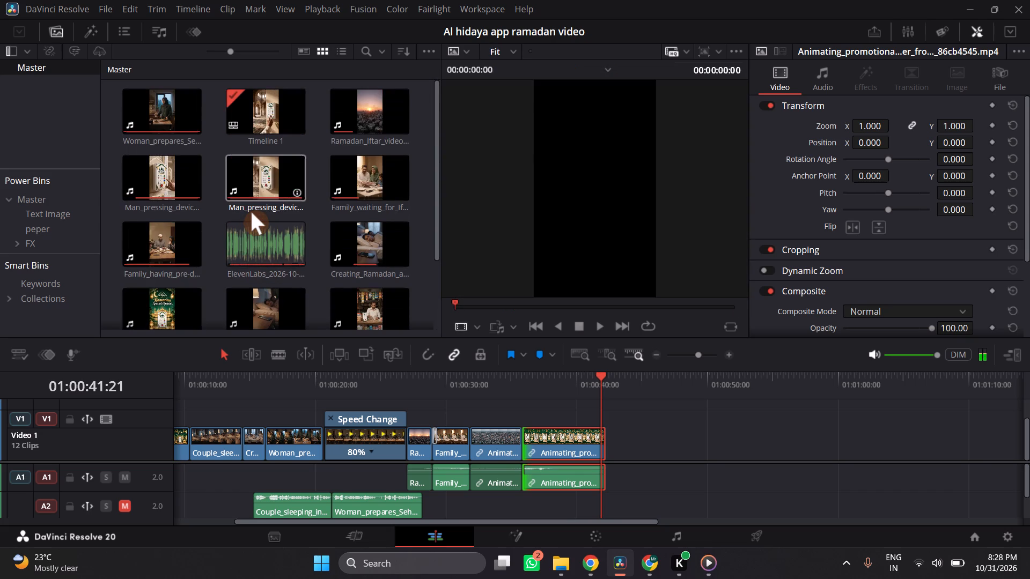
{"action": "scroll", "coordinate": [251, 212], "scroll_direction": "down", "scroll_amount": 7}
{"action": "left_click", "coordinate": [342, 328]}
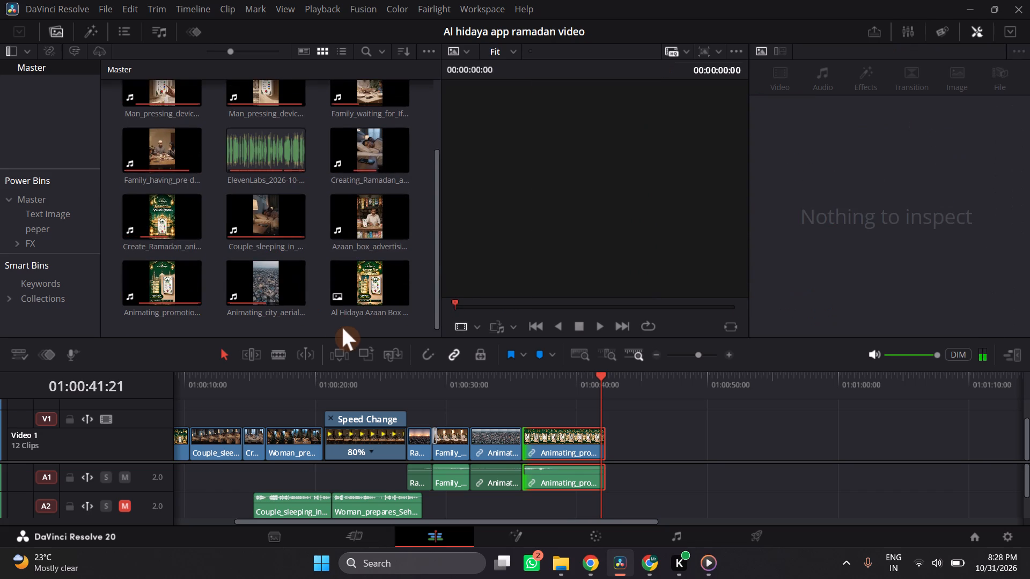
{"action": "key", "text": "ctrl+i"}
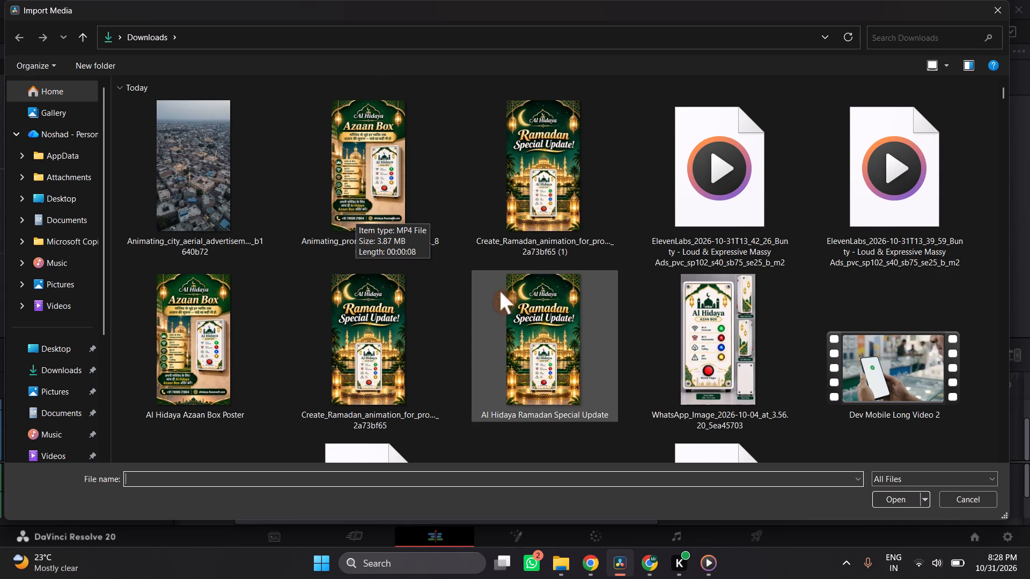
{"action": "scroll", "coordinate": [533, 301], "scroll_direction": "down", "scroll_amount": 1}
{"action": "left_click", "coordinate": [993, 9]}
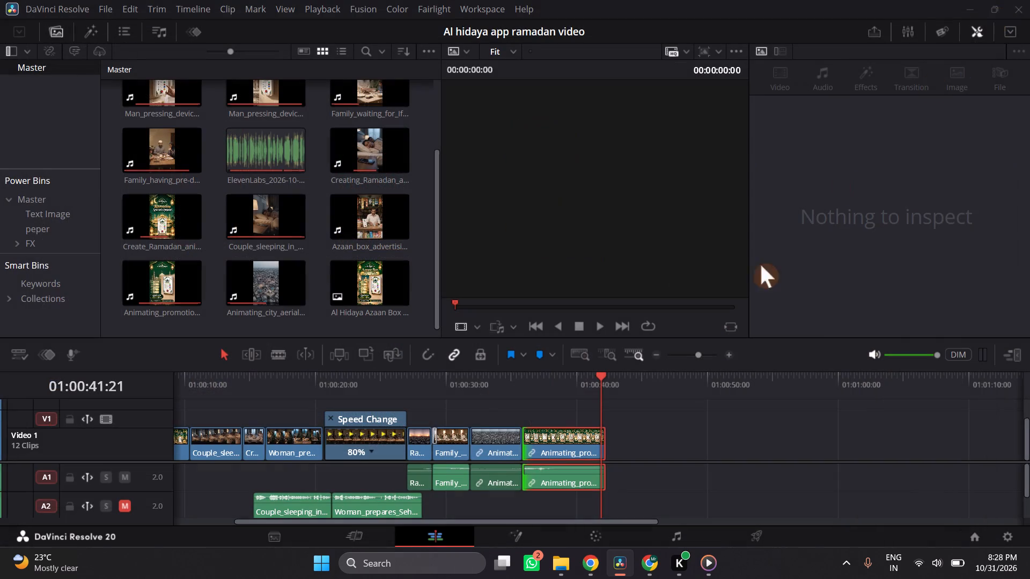
Play the timeline from about 01:00:33 past the end of the promotional poster clip to check it against the Audio 3 narration.
{"action": "left_click", "coordinate": [487, 397]}
{"action": "key", "text": "space"}
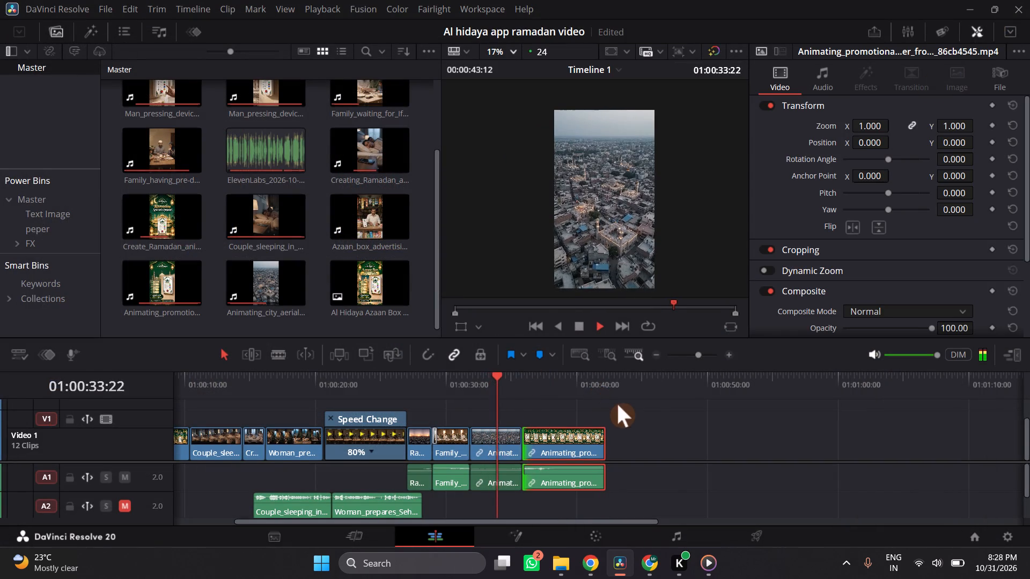
{"action": "scroll", "coordinate": [665, 451], "scroll_direction": "down", "scroll_amount": 2}
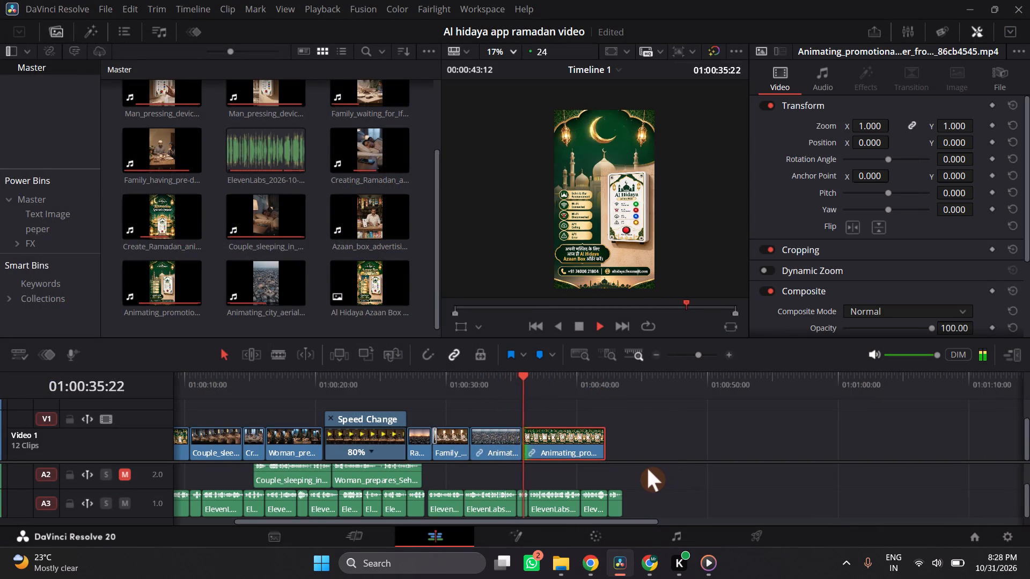
{"action": "left_click", "coordinate": [701, 353]}
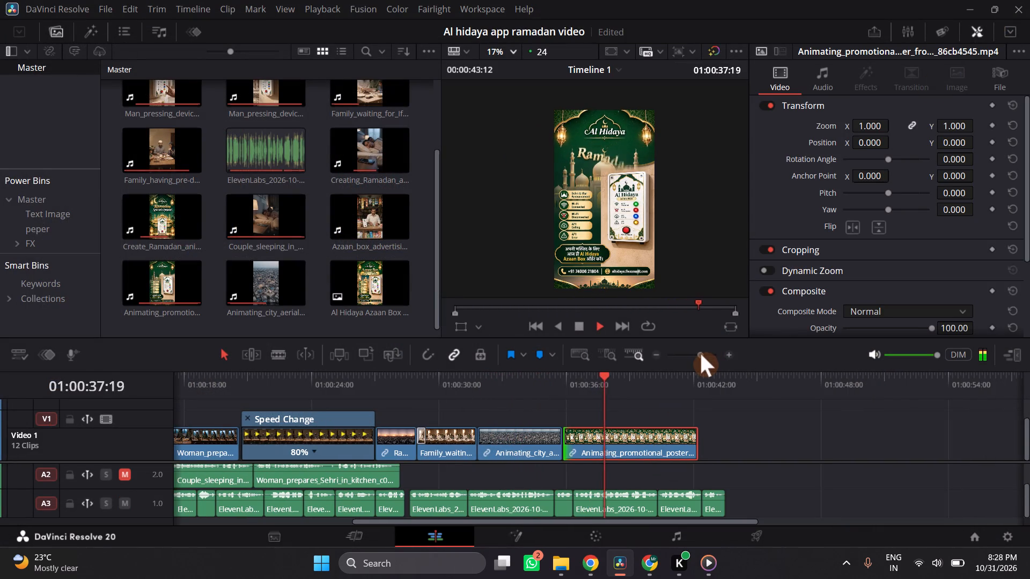
{"action": "scroll", "coordinate": [702, 355], "scroll_direction": "left", "scroll_amount": 1}
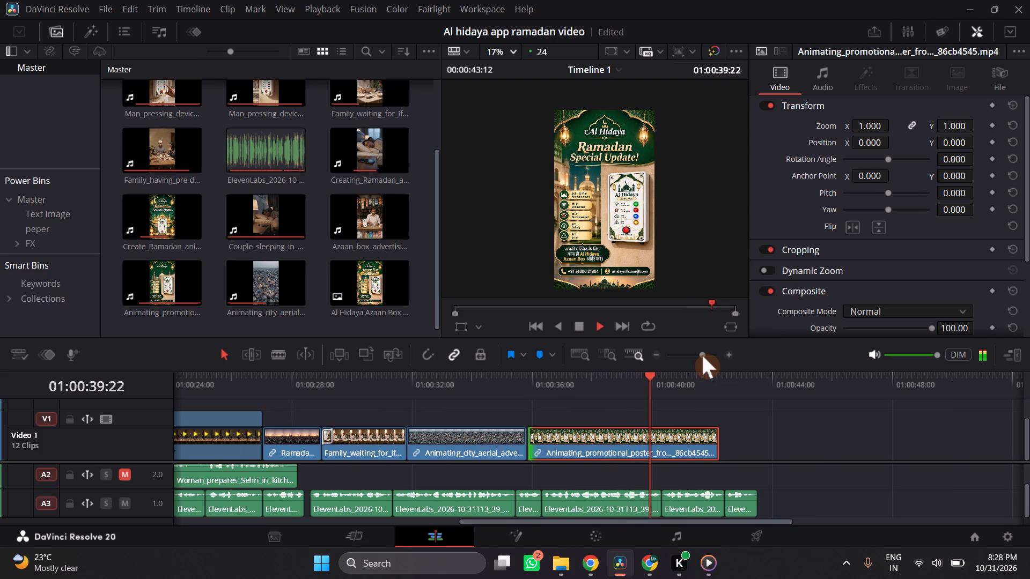
{"action": "key", "text": "space"}
{"action": "key", "text": "space"}
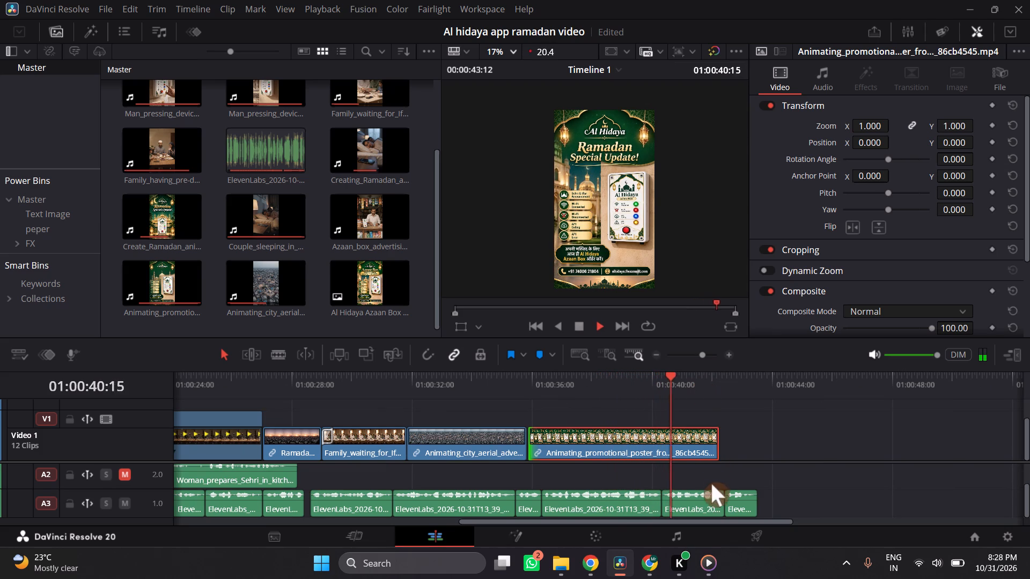
{"action": "key", "text": "space"}
{"action": "key", "text": "space"}
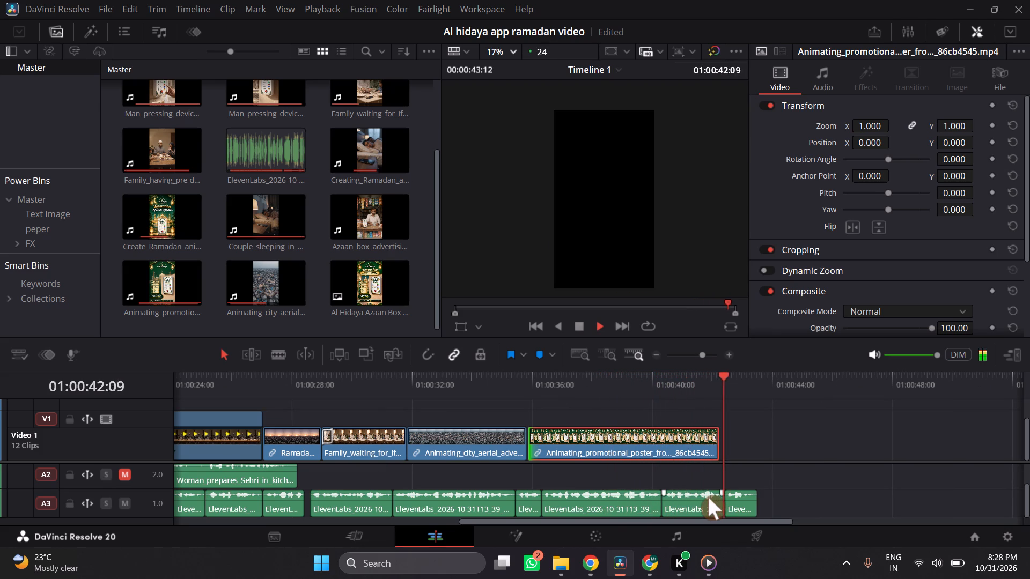
Delete the last two narration clips on Audio 3, after about 01:00:40.
{"action": "key", "text": "space"}
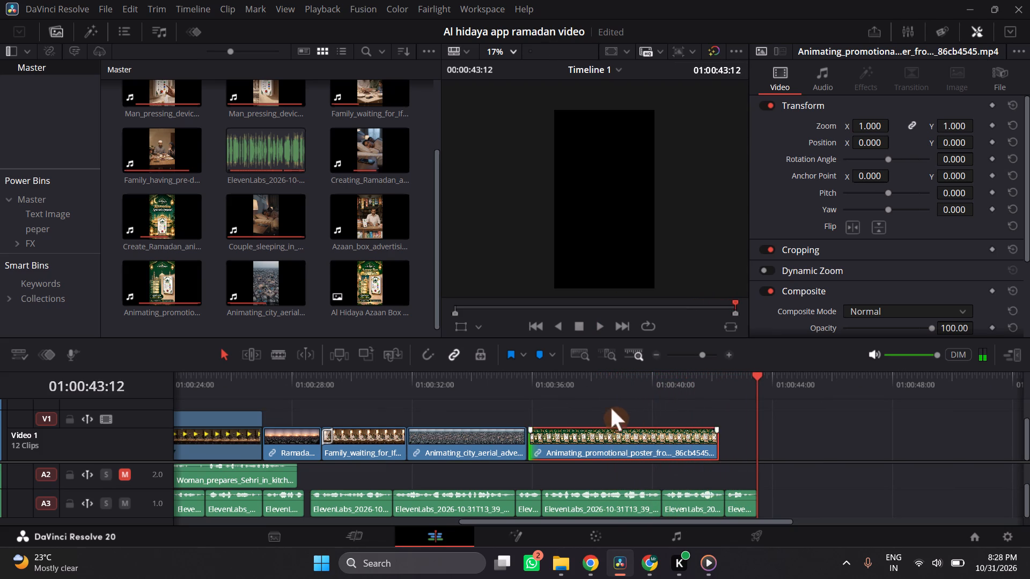
{"action": "left_click_drag", "start_coordinate": [806, 493], "coordinate": [702, 495]}
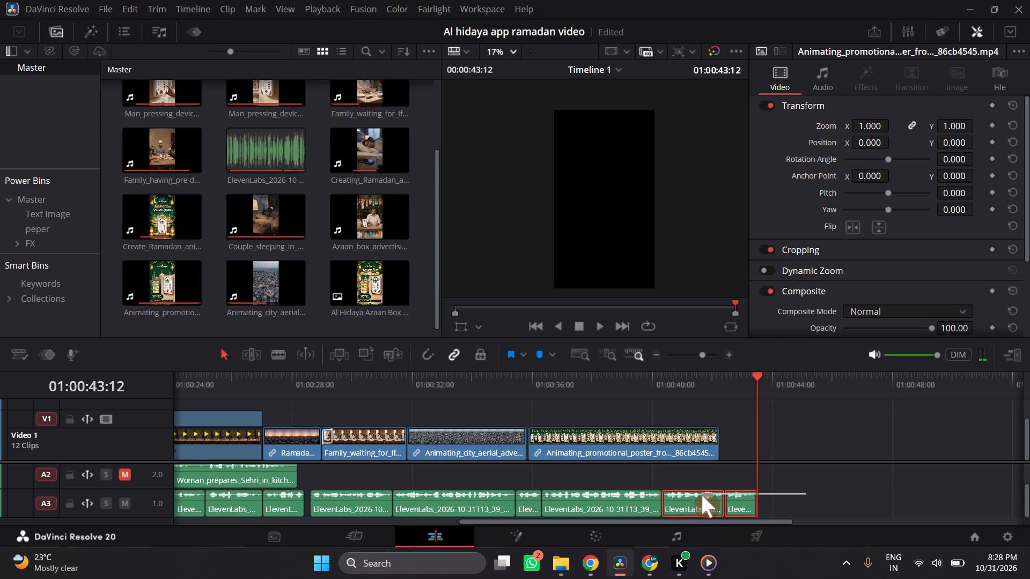
{"action": "key", "text": "BackSpace"}
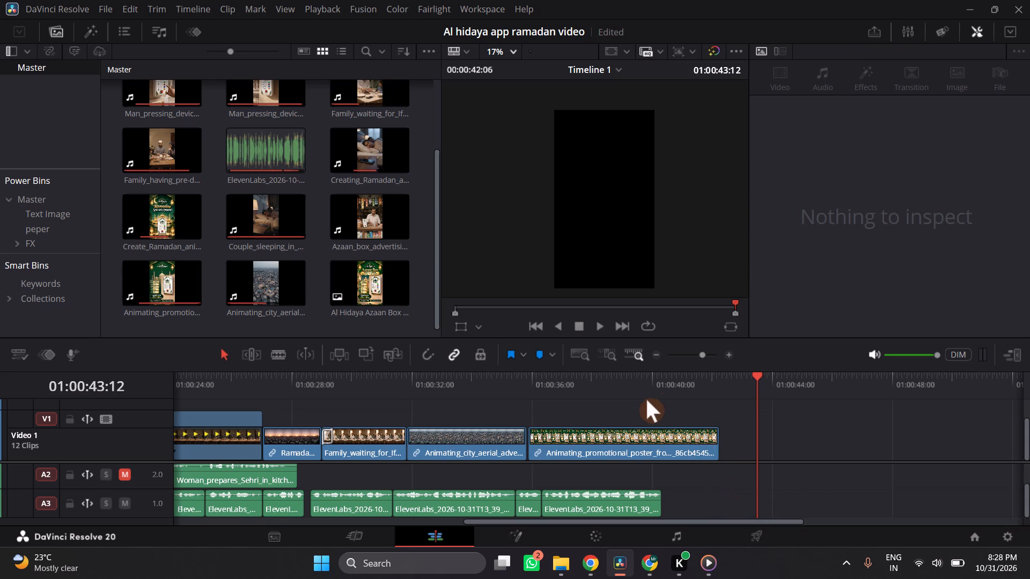
Extend the end of the last remaining Audio 3 narration clip to 01:00:40:17, after playing past its end.
{"action": "left_click", "coordinate": [650, 391]}
{"action": "key", "text": "space"}
{"action": "key", "text": "space"}
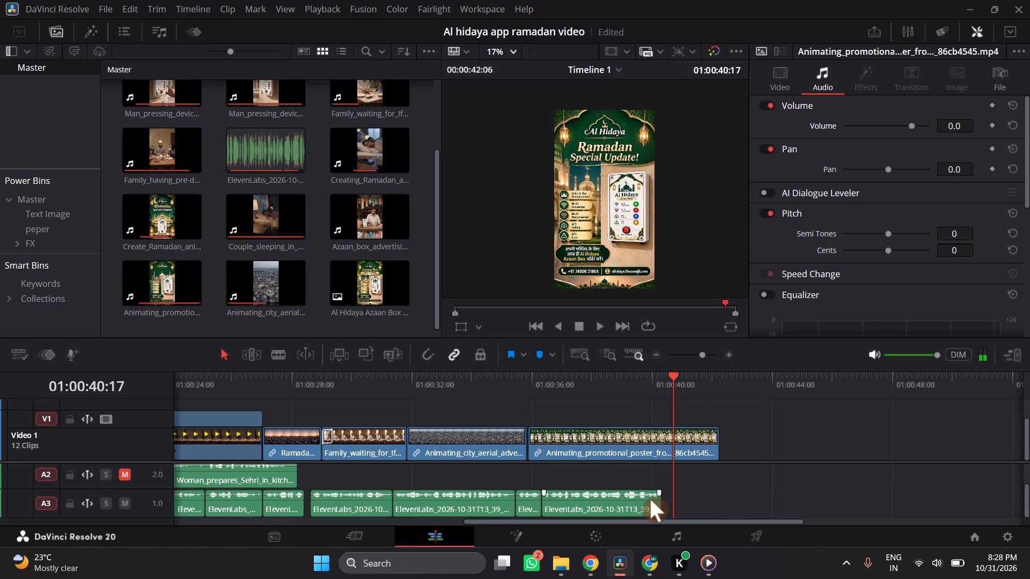
{"action": "left_click", "coordinate": [650, 499]}
{"action": "left_click_drag", "start_coordinate": [661, 505], "coordinate": [672, 507]}
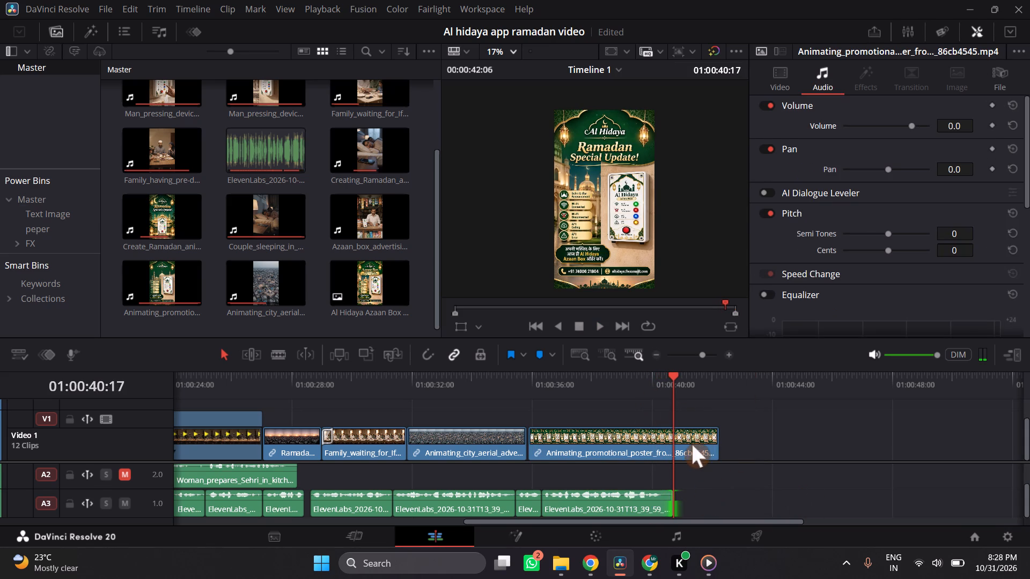
Trim the end of the promotional poster clip on Video 1 back to 01:00:40:17, flush with the end of the Audio 3 narration.
{"action": "left_click", "coordinate": [692, 444]}
{"action": "left_click", "coordinate": [766, 442]}
{"action": "left_click", "coordinate": [699, 442]}
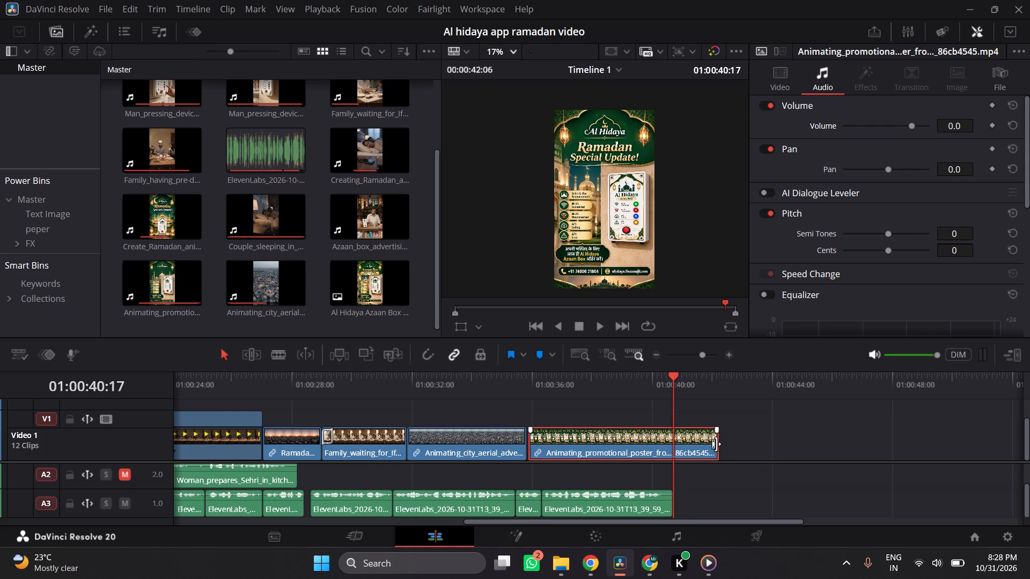
{"action": "left_click_drag", "start_coordinate": [719, 444], "coordinate": [671, 449]}
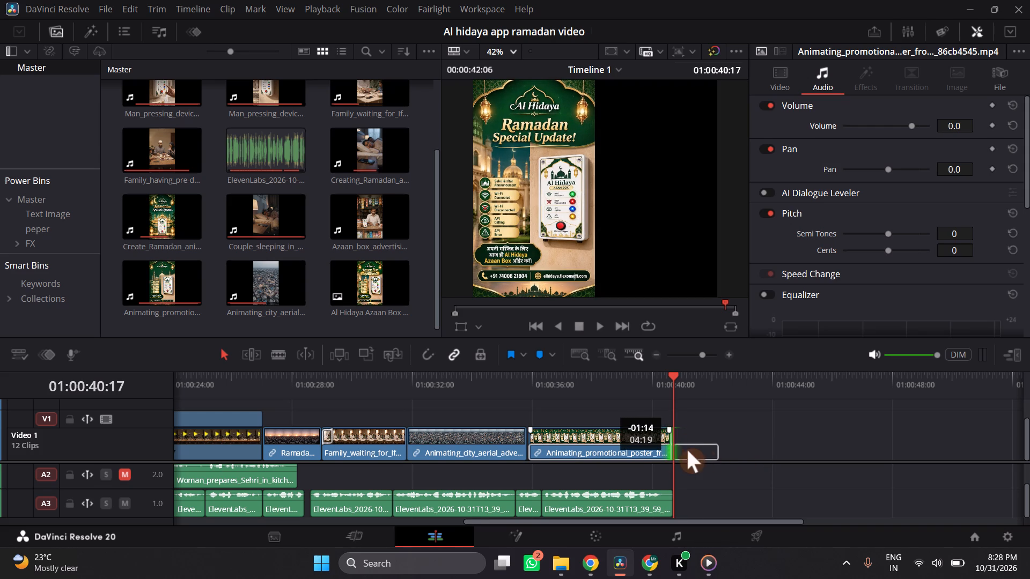
{"action": "left_click", "coordinate": [707, 450]}
{"action": "left_click", "coordinate": [655, 448]}
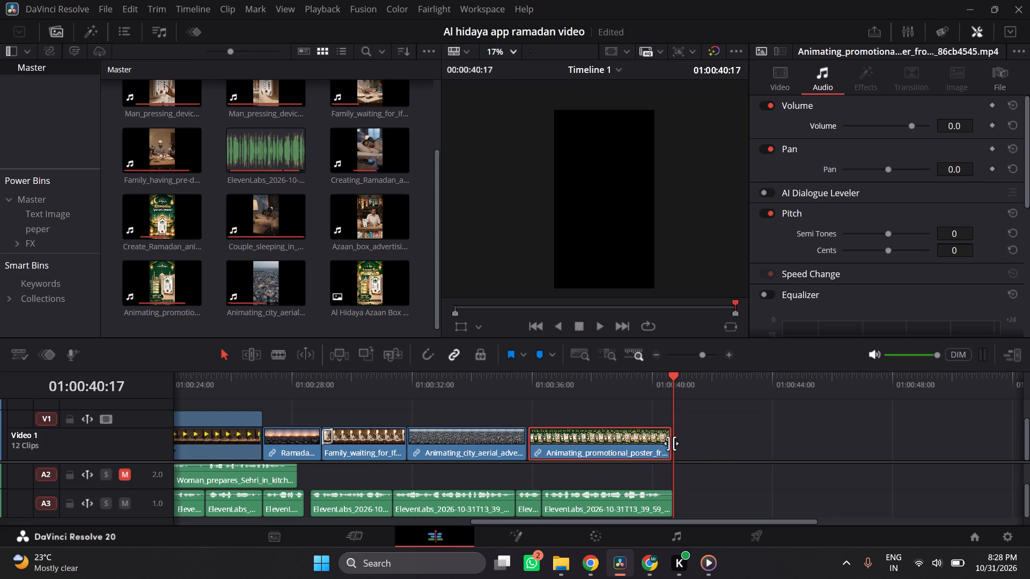
{"action": "left_click", "coordinate": [734, 355]}
{"action": "left_click", "coordinate": [711, 352]}
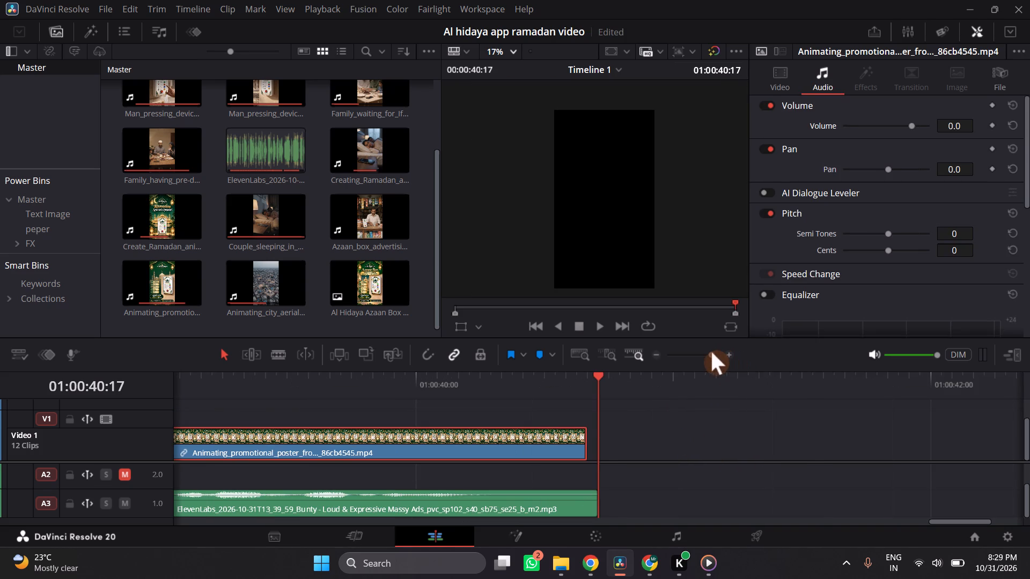
{"action": "left_click_drag", "start_coordinate": [586, 442], "coordinate": [599, 443]}
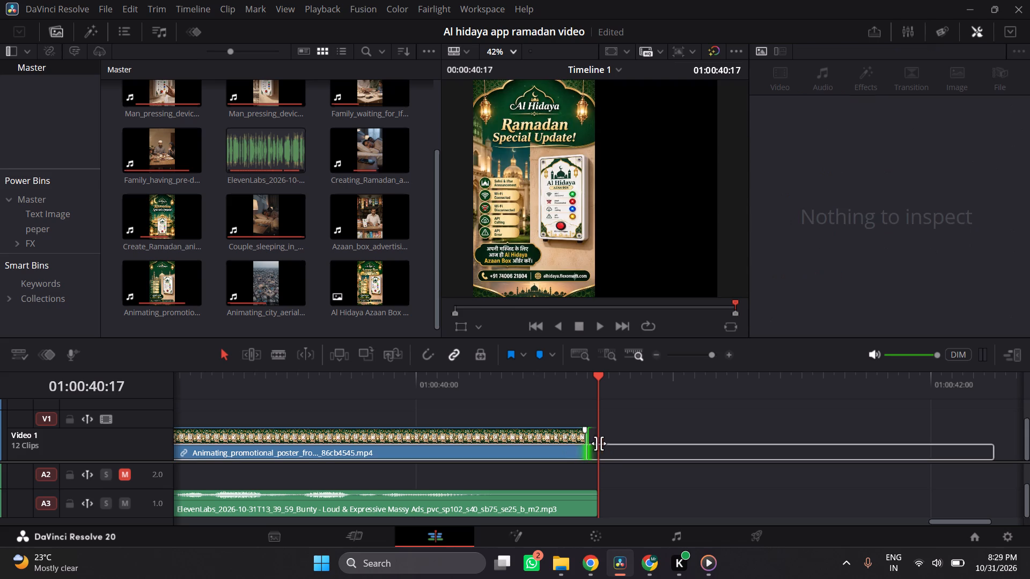
{"action": "left_click_drag", "start_coordinate": [599, 443], "coordinate": [600, 444]}
{"action": "left_click_drag", "start_coordinate": [705, 355], "coordinate": [703, 355]}
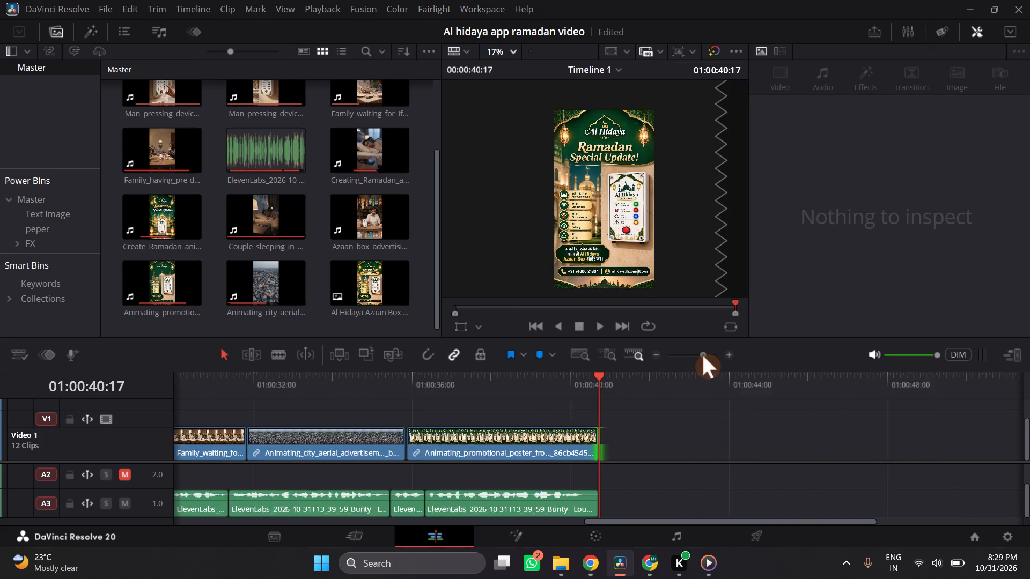
{"action": "left_click_drag", "start_coordinate": [703, 355], "coordinate": [700, 355]}
Play the timeline from the start to about 01:00:12 to review the edit against the narration.
{"action": "left_click", "coordinate": [489, 390]}
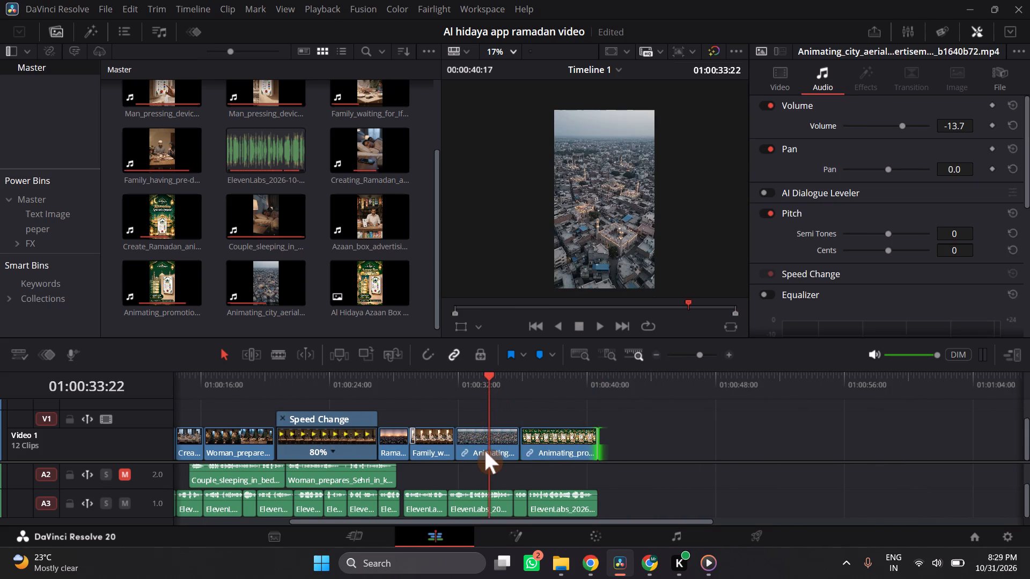
{"action": "scroll", "coordinate": [485, 451], "scroll_direction": "right", "scroll_amount": 3}
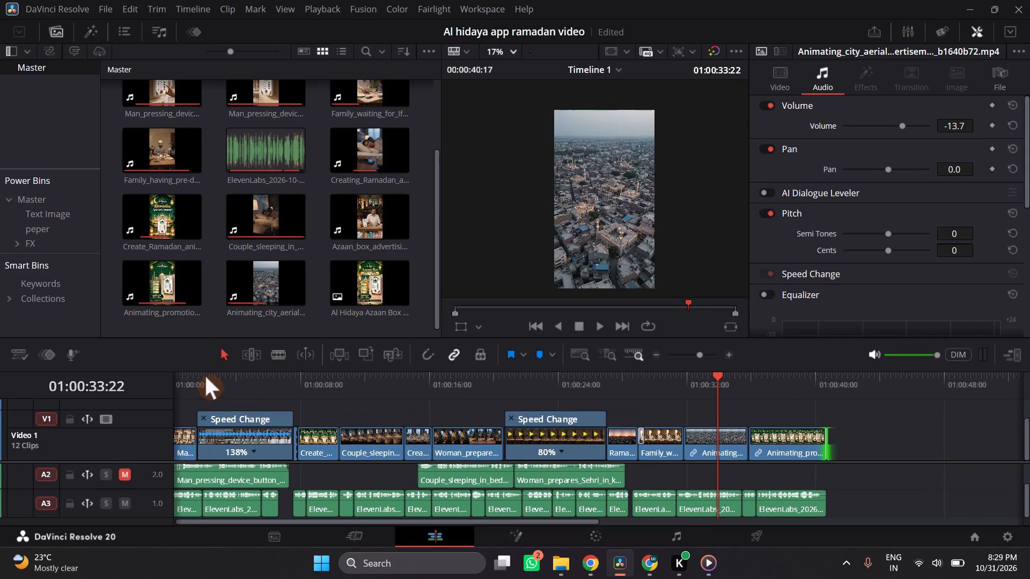
{"action": "scroll", "coordinate": [205, 384], "scroll_direction": "down", "scroll_amount": 1}
{"action": "left_click_drag", "start_coordinate": [205, 384], "coordinate": [119, 387]}
{"action": "key", "text": "space"}
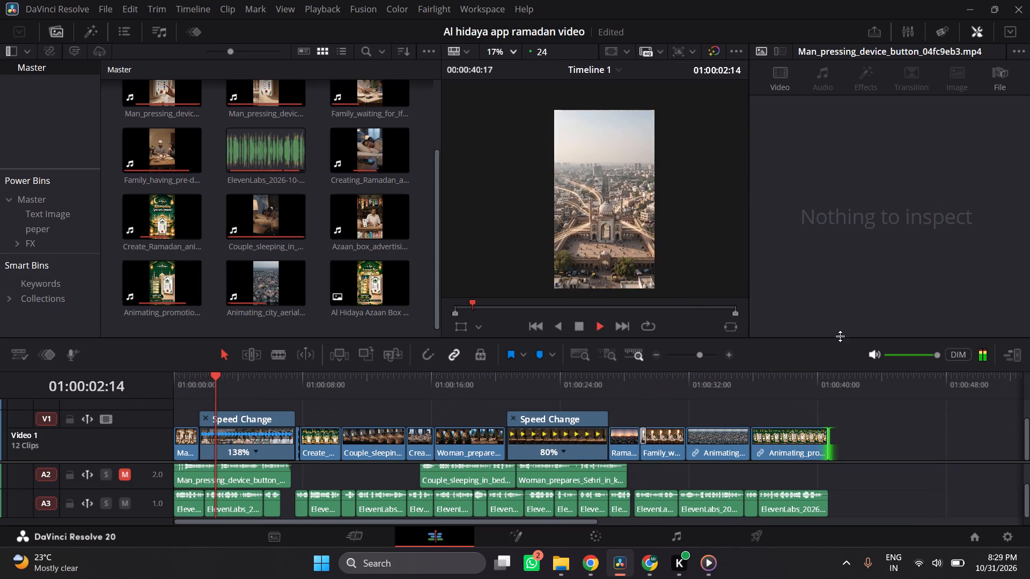
{"action": "left_click", "coordinate": [699, 358]}
{"action": "left_click", "coordinate": [698, 357]}
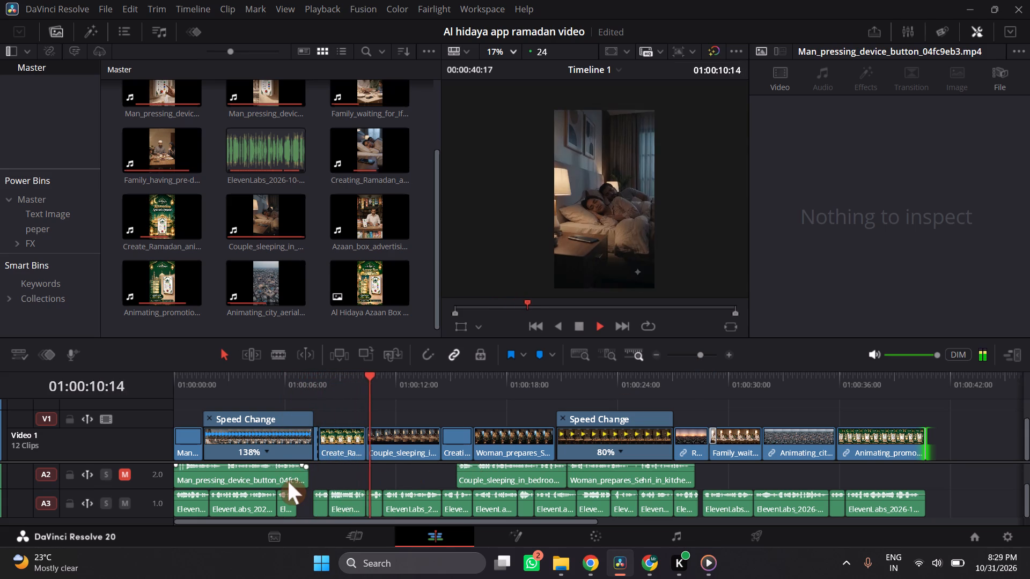
{"action": "key", "text": "space"}
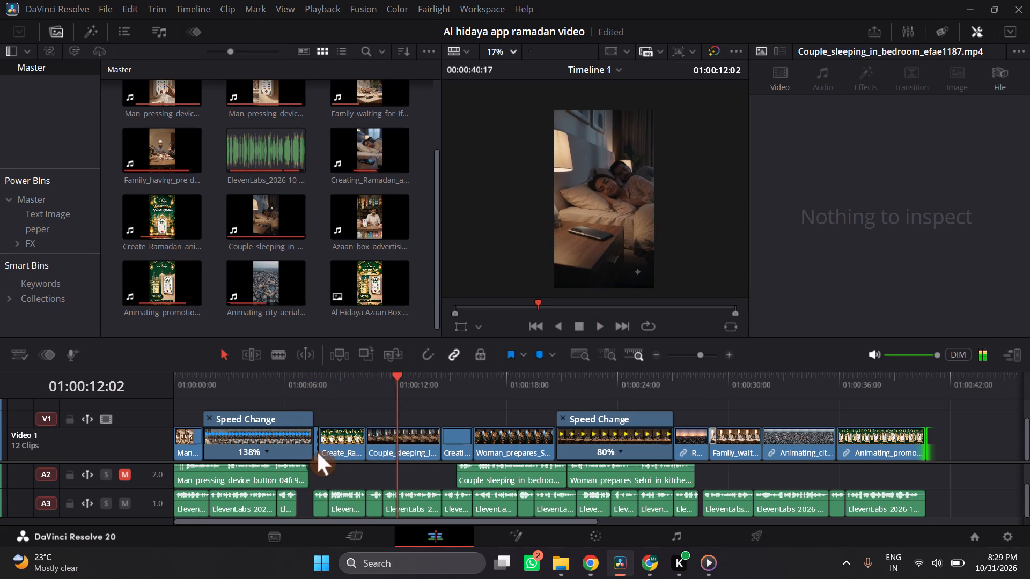
{"action": "scroll", "coordinate": [318, 452], "scroll_direction": "down", "scroll_amount": 1}
{"action": "scroll", "coordinate": [329, 502], "scroll_direction": "up", "scroll_amount": 3}
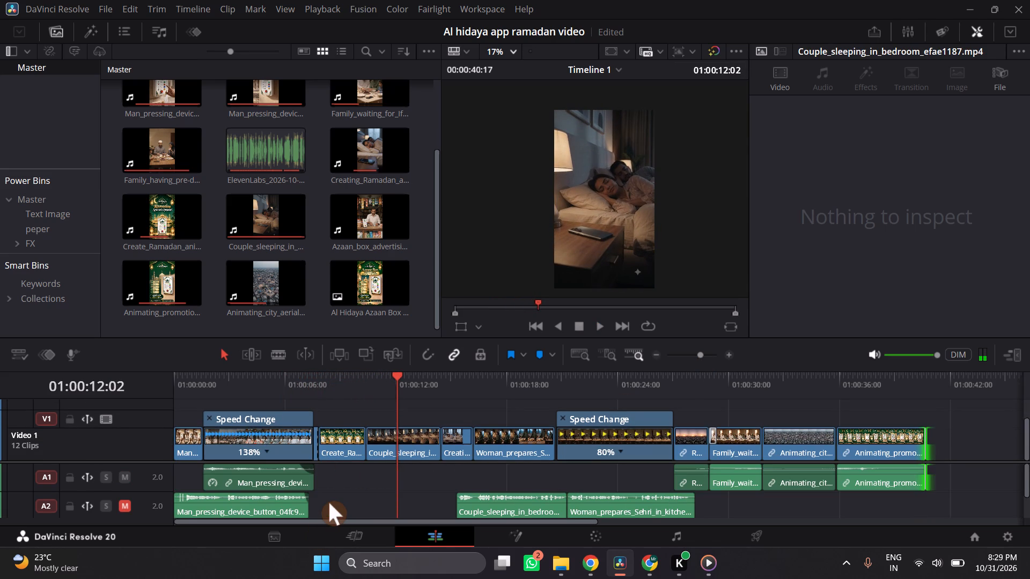
{"action": "scroll", "coordinate": [329, 502], "scroll_direction": "up", "scroll_amount": 3}
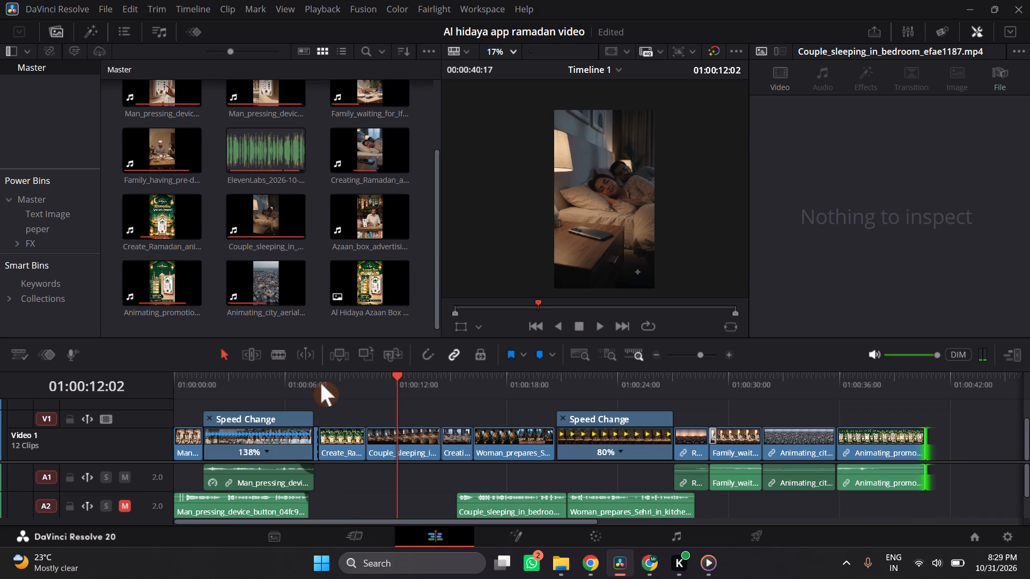
Replay the cut at about 01:00:07:14 between the 138% Man_pressing_device_button clip and the Ramadan animation.
{"action": "left_click", "coordinate": [707, 353]}
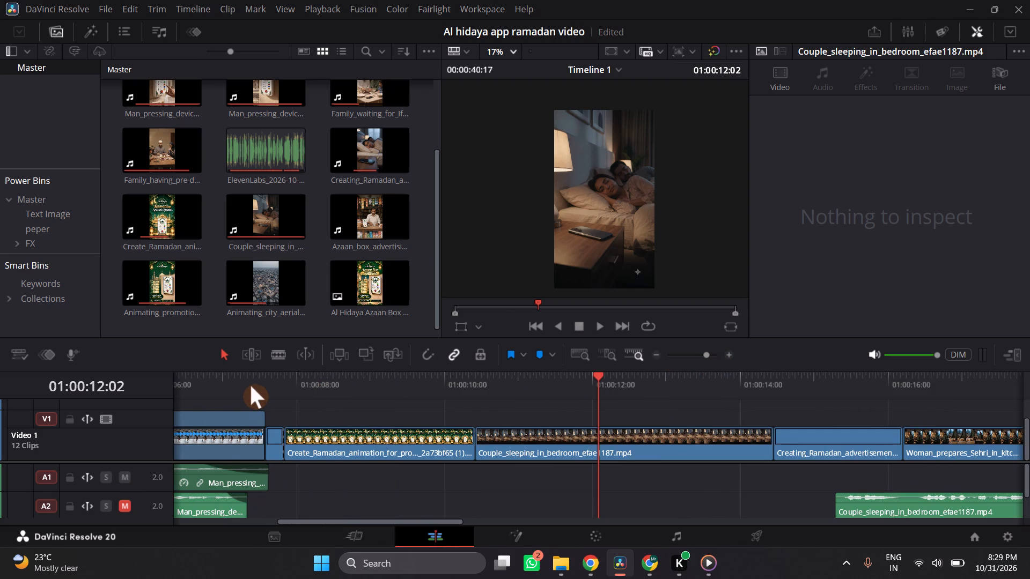
{"action": "left_click", "coordinate": [251, 385]}
{"action": "key", "text": "space"}
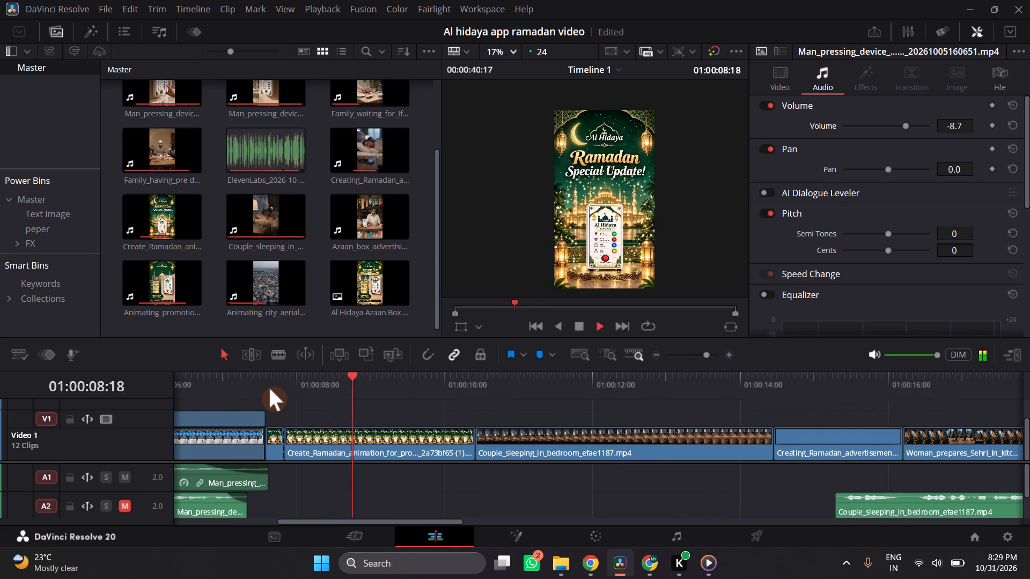
{"action": "key", "text": "space"}
{"action": "left_click", "coordinate": [269, 388]}
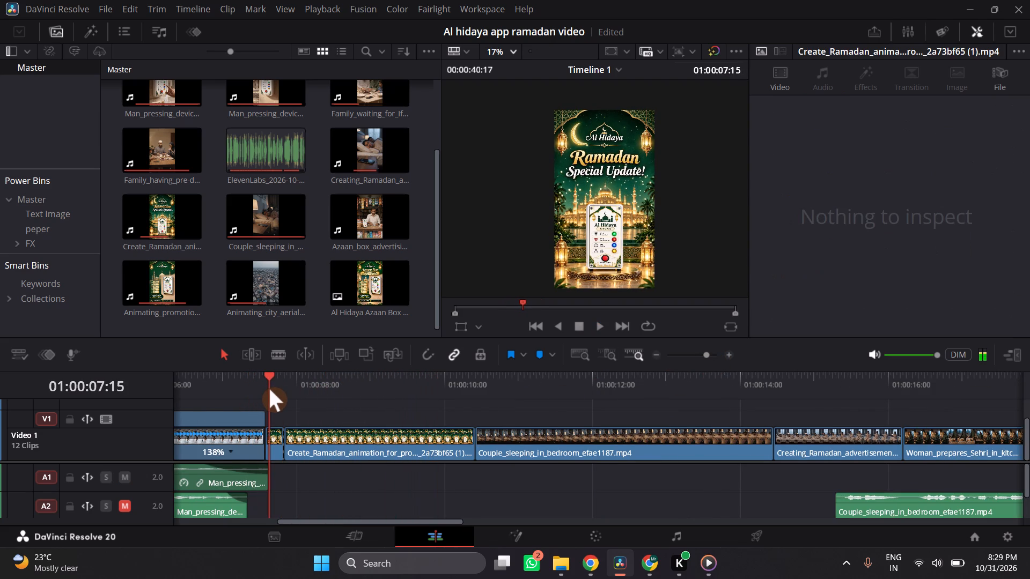
{"action": "left_click", "coordinate": [269, 389]}
{"action": "left_click", "coordinate": [266, 389]}
{"action": "key", "text": "space"}
{"action": "key", "text": "space"}
{"action": "left_click", "coordinate": [242, 390]}
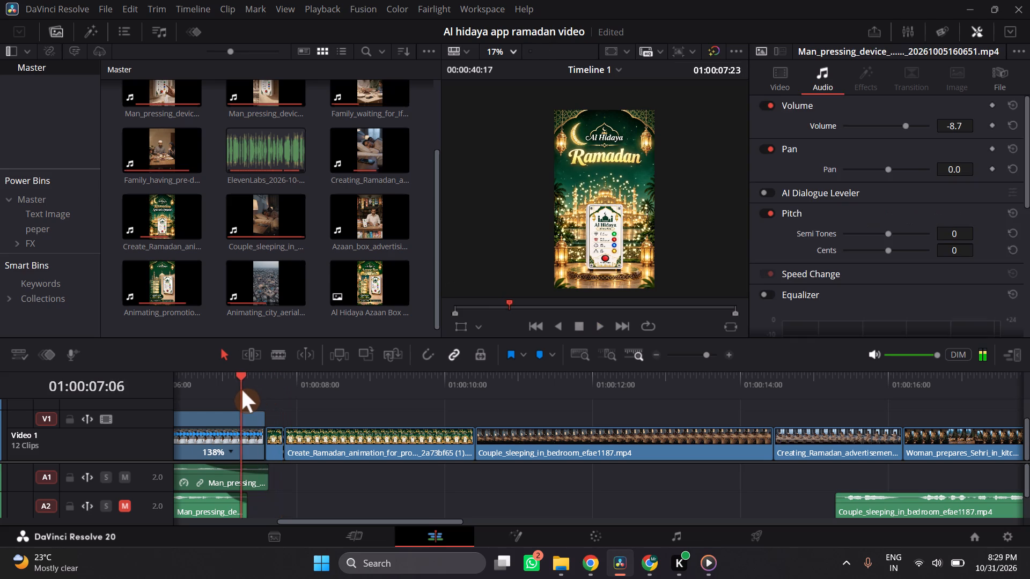
{"action": "key", "text": "space"}
{"action": "key", "text": "space"}
{"action": "left_click", "coordinate": [265, 388]}
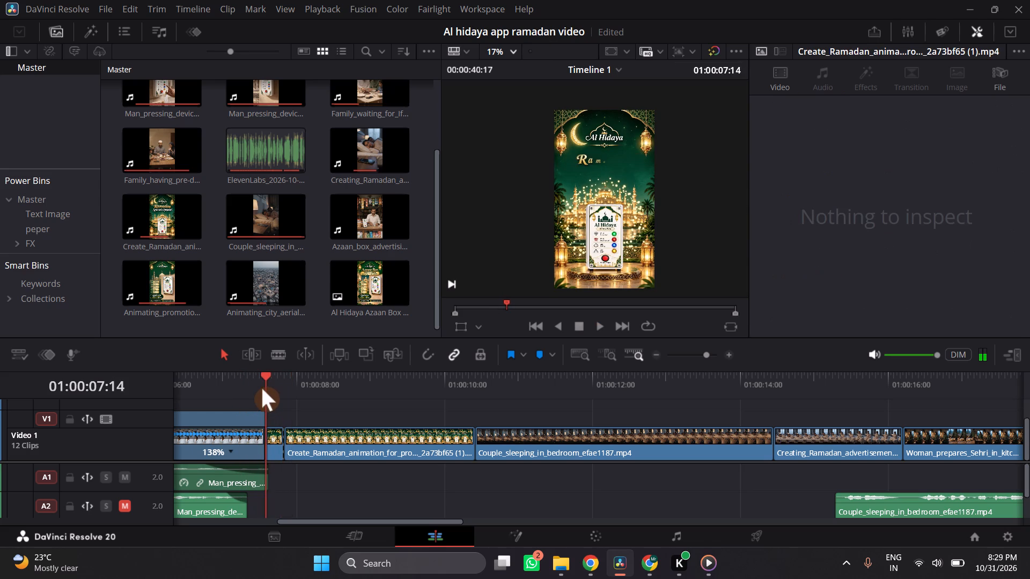
Add a Blur Dissolve video transition at the end of the 138% Man_pressing_device_button clip on Video 1 and play it.
{"action": "left_click", "coordinate": [89, 35]}
{"action": "left_click", "coordinate": [72, 140]}
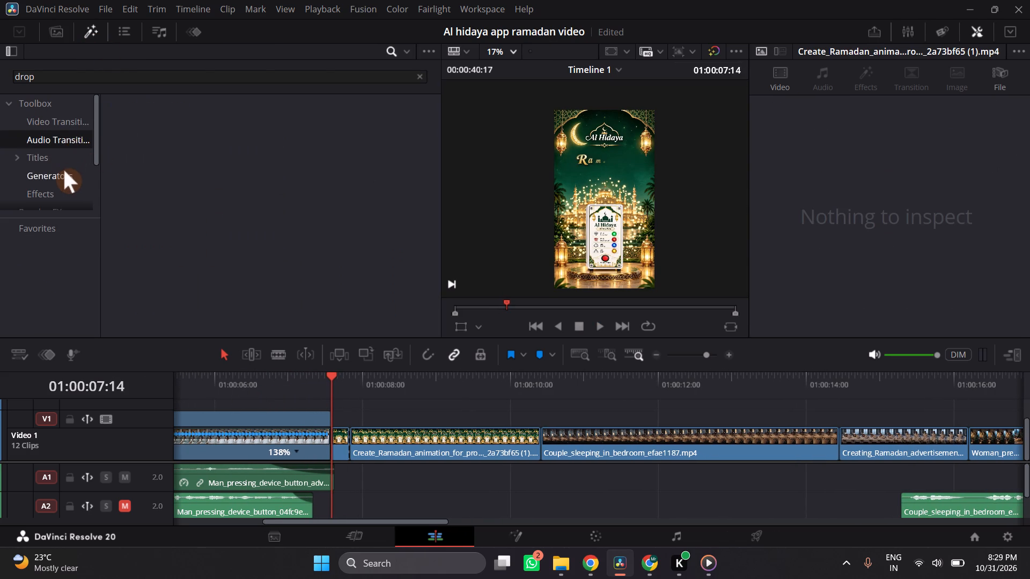
{"action": "left_click", "coordinate": [418, 79]}
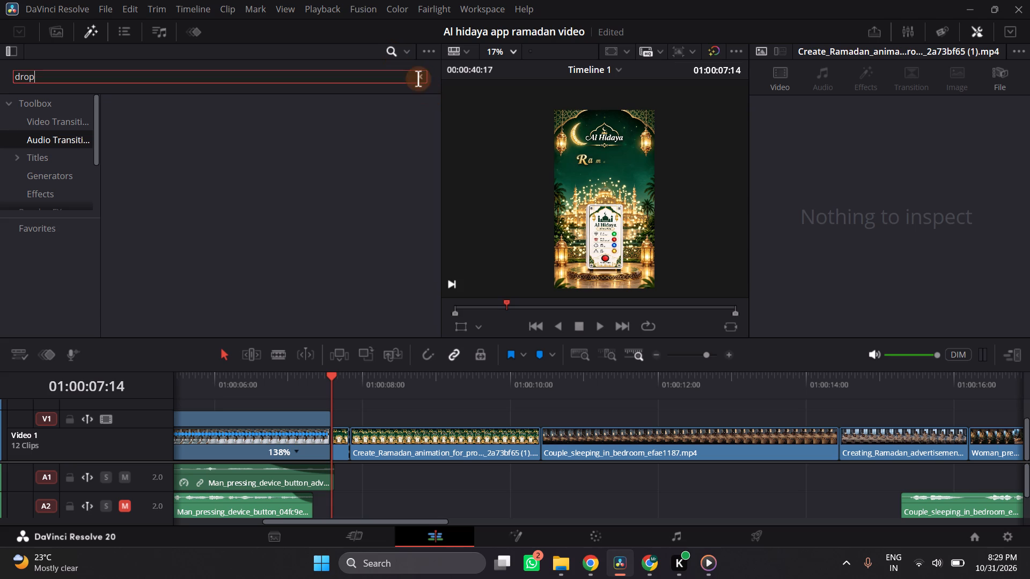
{"action": "left_click", "coordinate": [71, 127]}
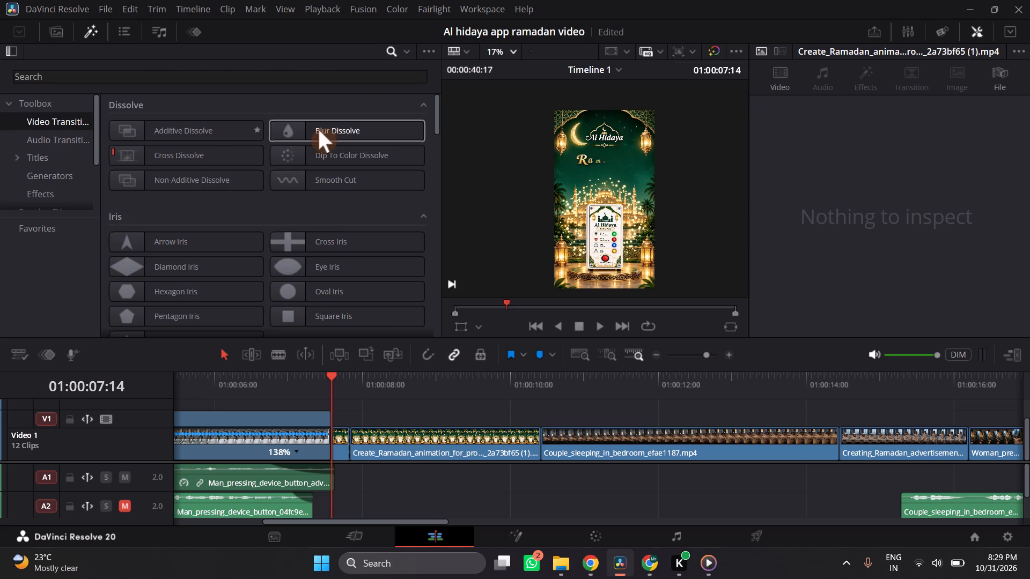
{"action": "left_click_drag", "start_coordinate": [337, 125], "coordinate": [330, 439]}
{"action": "left_click", "coordinate": [306, 377]}
{"action": "key", "text": "space"}
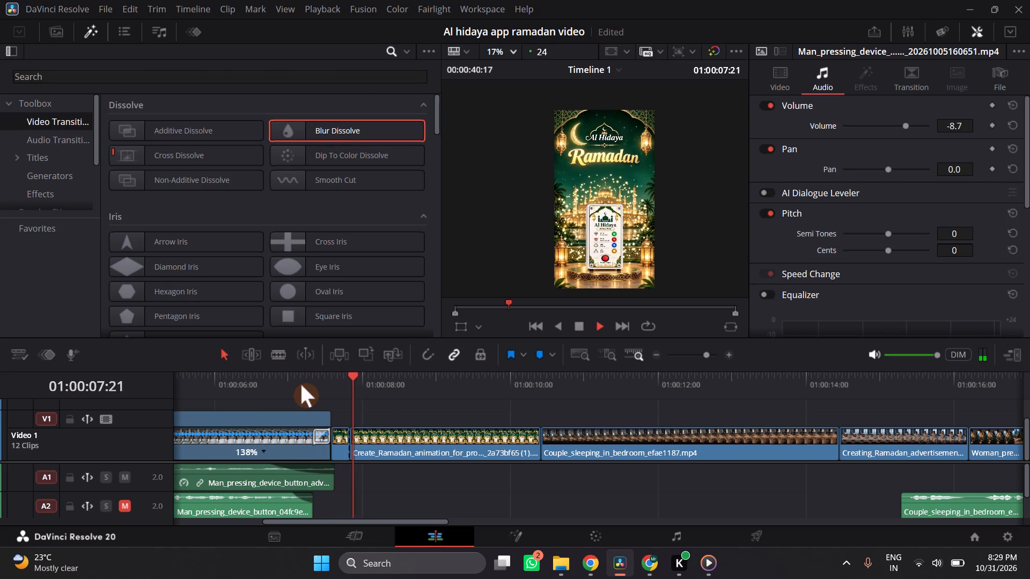
{"action": "key", "text": "space"}
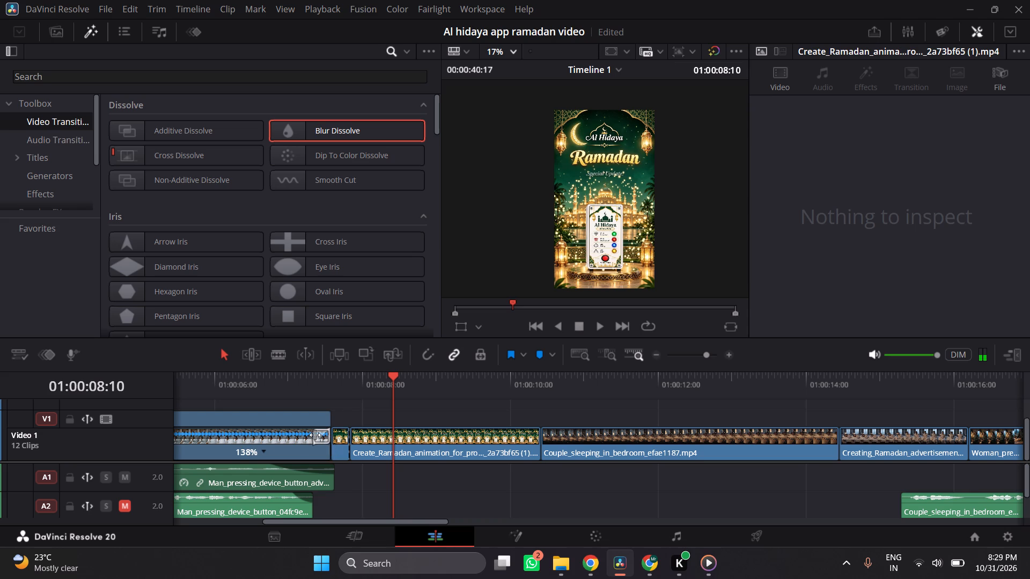
Lengthen the Blur Dissolve to 10 frames and play the transition.
{"action": "left_click_drag", "start_coordinate": [315, 435], "coordinate": [302, 442]}
{"action": "left_click", "coordinate": [291, 397]}
{"action": "key", "text": "space"}
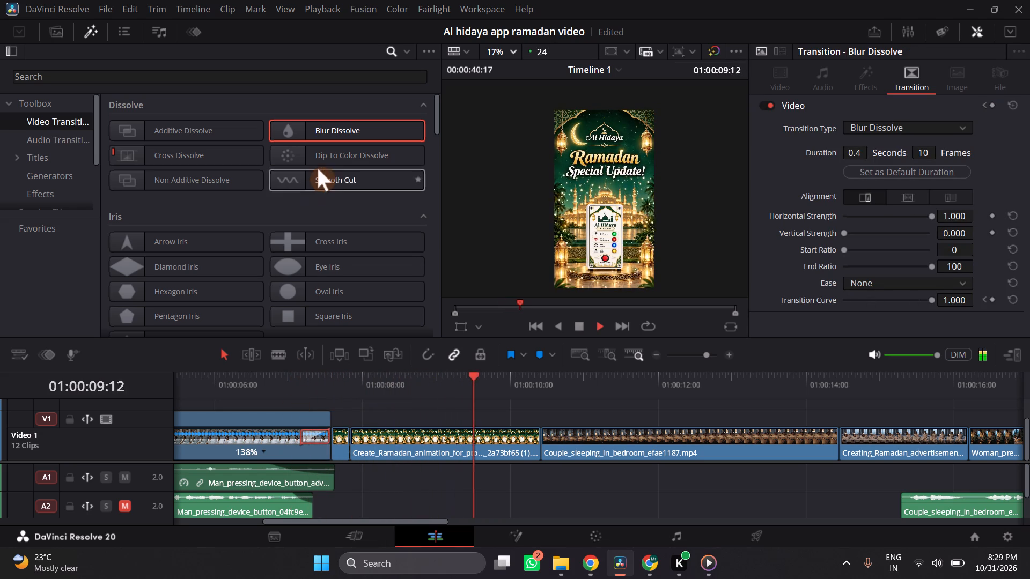
{"action": "key", "text": "space"}
Browse and preview the video transitions, from Smooth Cut through the Fusion Transitions, with the playhead at the timeline start.
{"action": "scroll", "coordinate": [344, 437], "scroll_direction": "right", "scroll_amount": 4}
{"action": "left_click_drag", "start_coordinate": [209, 387], "coordinate": [179, 386]}
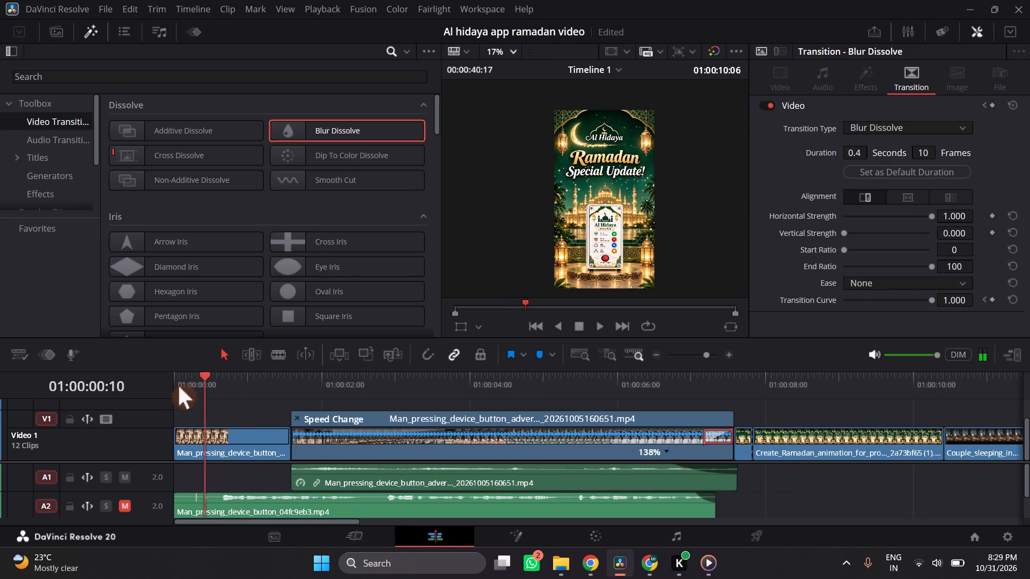
{"action": "left_click_drag", "start_coordinate": [179, 386], "coordinate": [146, 386]}
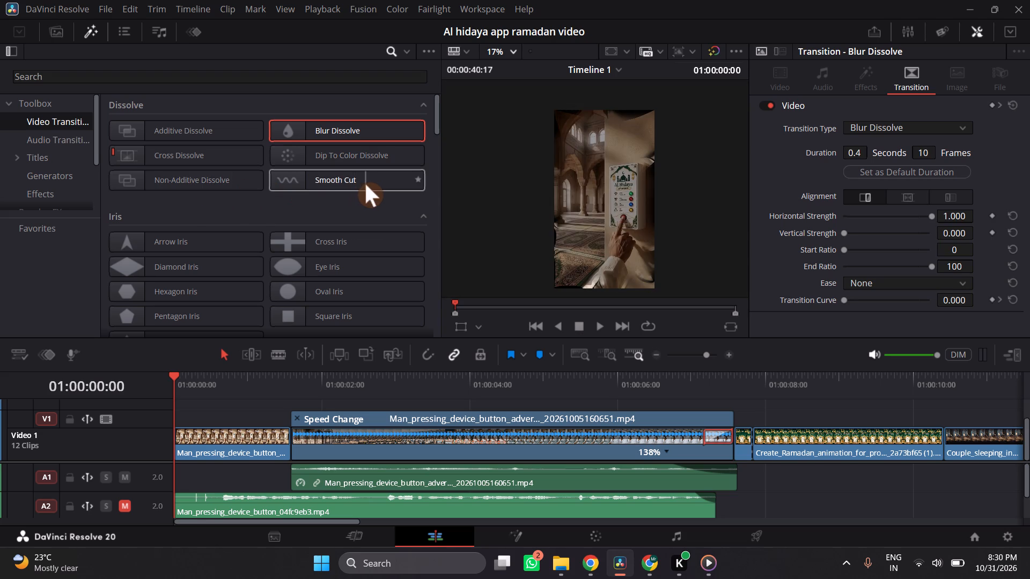
{"action": "scroll", "coordinate": [291, 254], "scroll_direction": "down", "scroll_amount": 2}
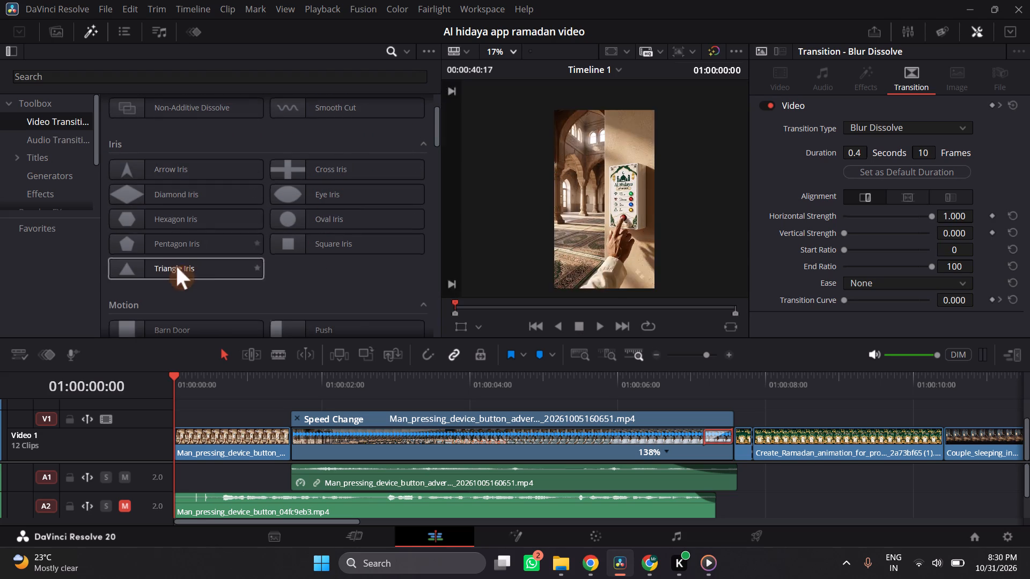
{"action": "scroll", "coordinate": [218, 274], "scroll_direction": "down", "scroll_amount": 2}
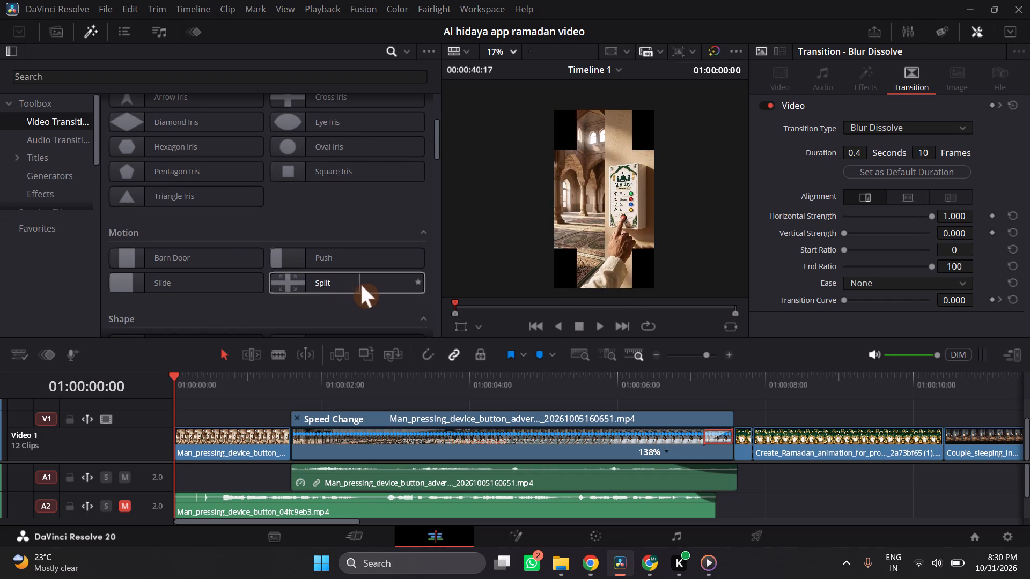
{"action": "scroll", "coordinate": [220, 285], "scroll_direction": "down", "scroll_amount": 3}
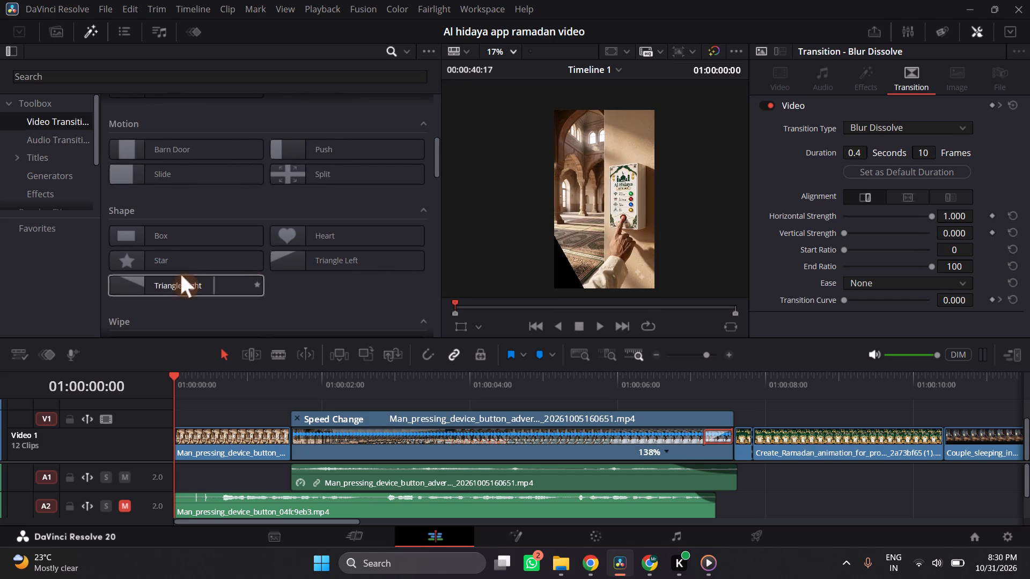
{"action": "scroll", "coordinate": [201, 261], "scroll_direction": "down", "scroll_amount": 3}
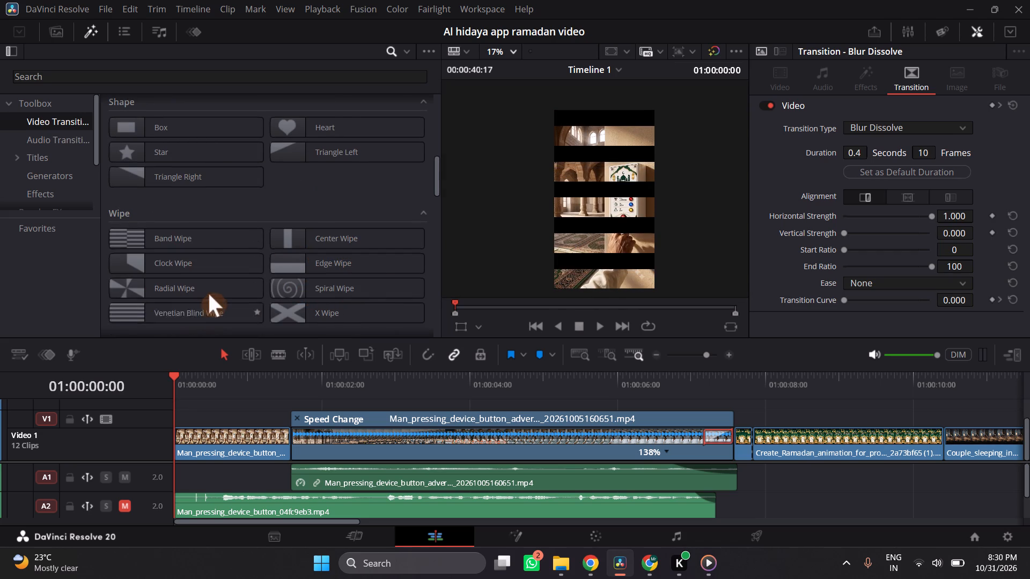
{"action": "scroll", "coordinate": [209, 294], "scroll_direction": "down", "scroll_amount": 3}
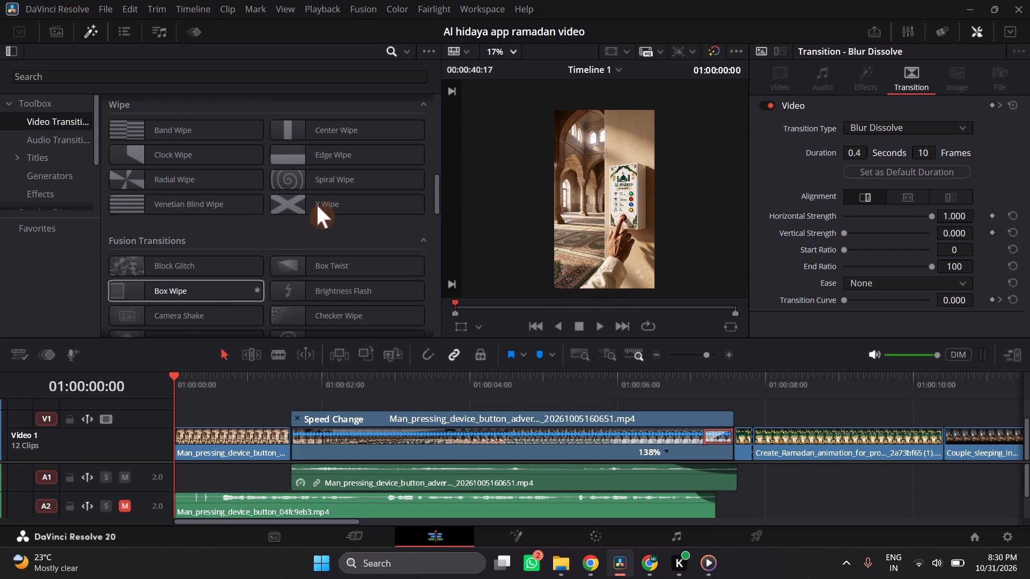
{"action": "scroll", "coordinate": [318, 280], "scroll_direction": "down", "scroll_amount": 2}
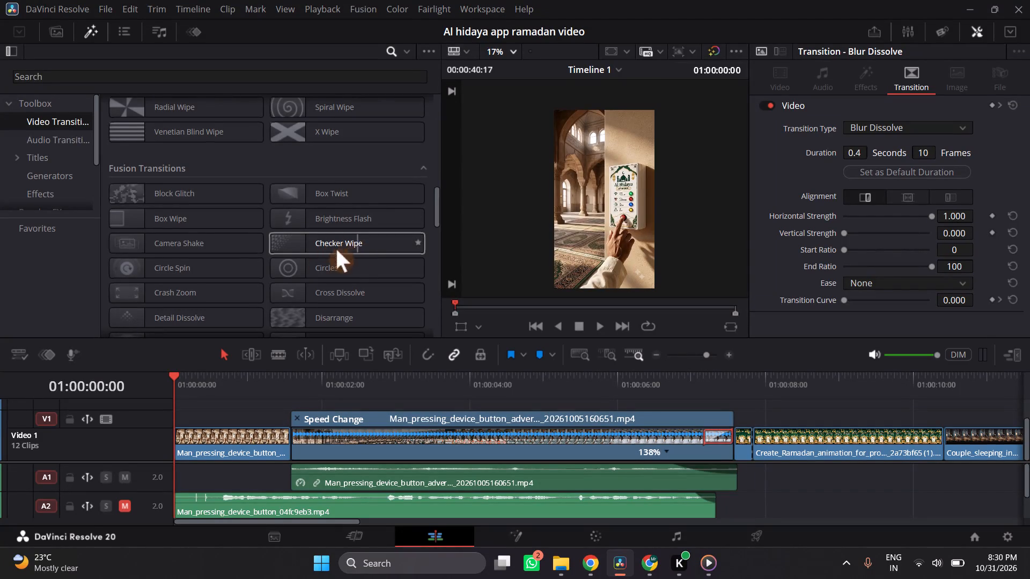
{"action": "scroll", "coordinate": [194, 274], "scroll_direction": "down", "scroll_amount": 3}
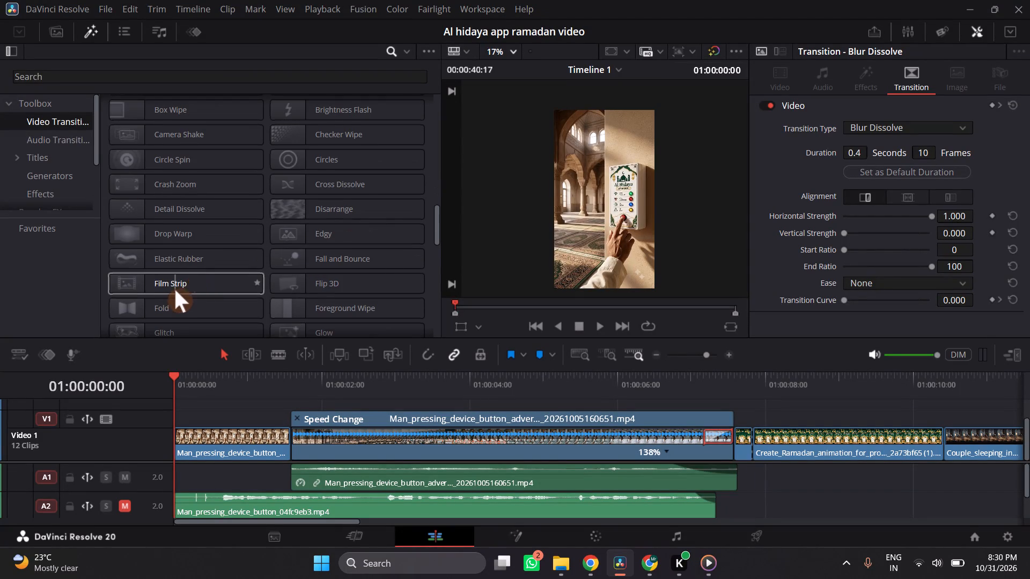
{"action": "scroll", "coordinate": [175, 289], "scroll_direction": "down", "scroll_amount": 5}
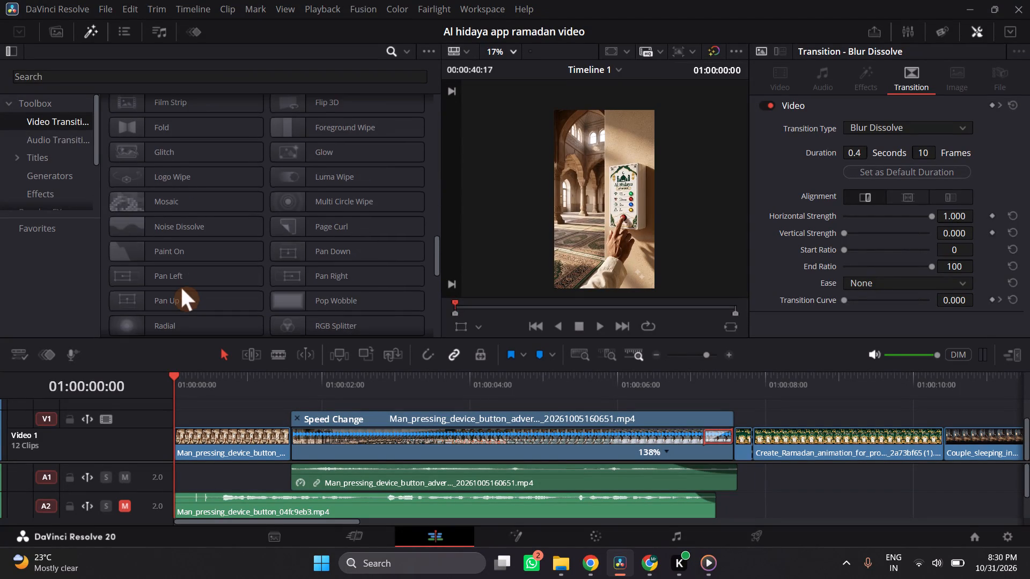
{"action": "scroll", "coordinate": [181, 288], "scroll_direction": "down", "scroll_amount": 11}
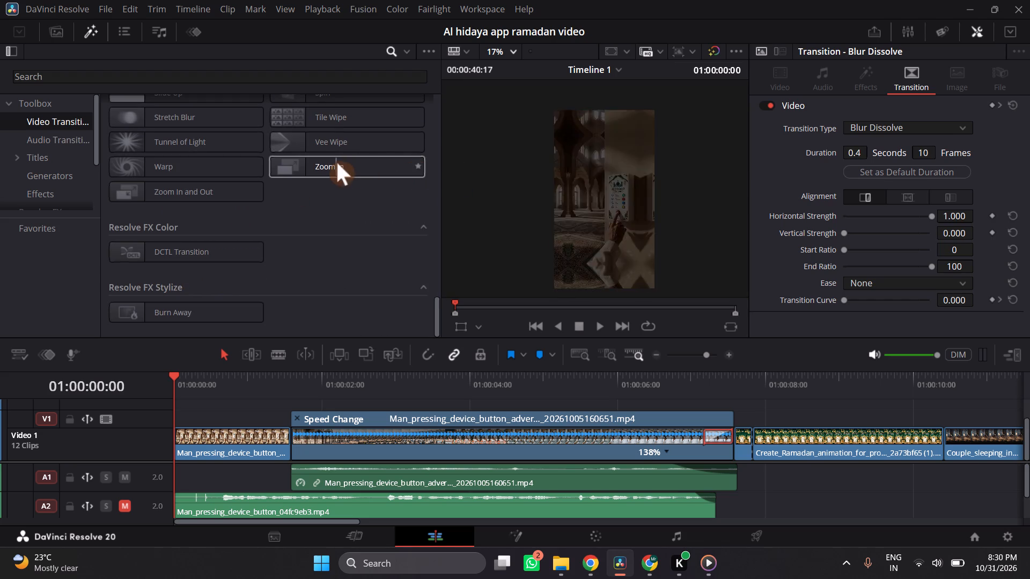
Add a Zoom In transition at the start of the first Video 1 clip, trim it to 11 frames and play it.
{"action": "left_click_drag", "start_coordinate": [347, 163], "coordinate": [195, 440]}
{"action": "left_click", "coordinate": [232, 434]}
{"action": "left_click_drag", "start_coordinate": [245, 437], "coordinate": [203, 434]}
{"action": "key", "text": "space"}
{"action": "key", "text": "space"}
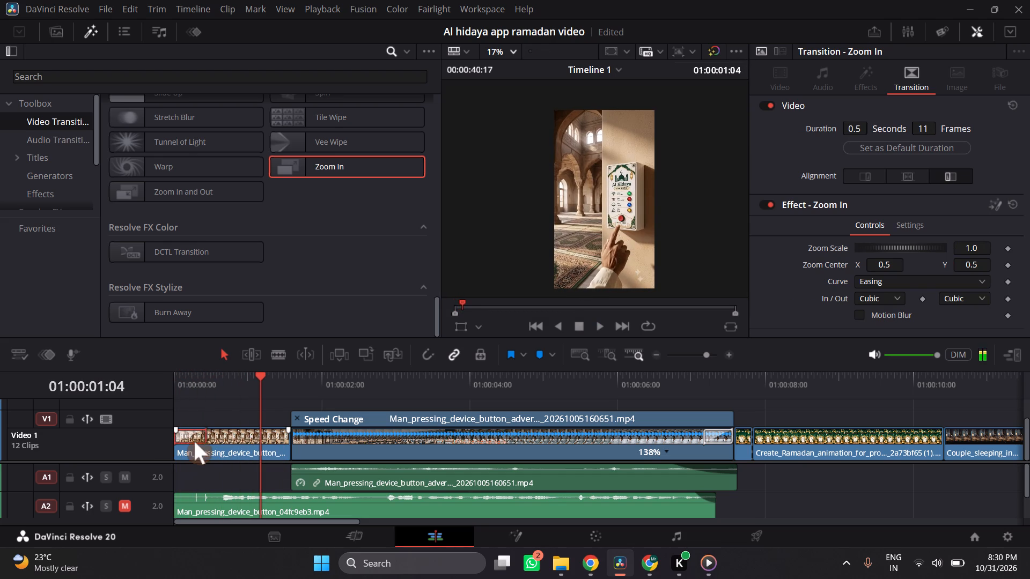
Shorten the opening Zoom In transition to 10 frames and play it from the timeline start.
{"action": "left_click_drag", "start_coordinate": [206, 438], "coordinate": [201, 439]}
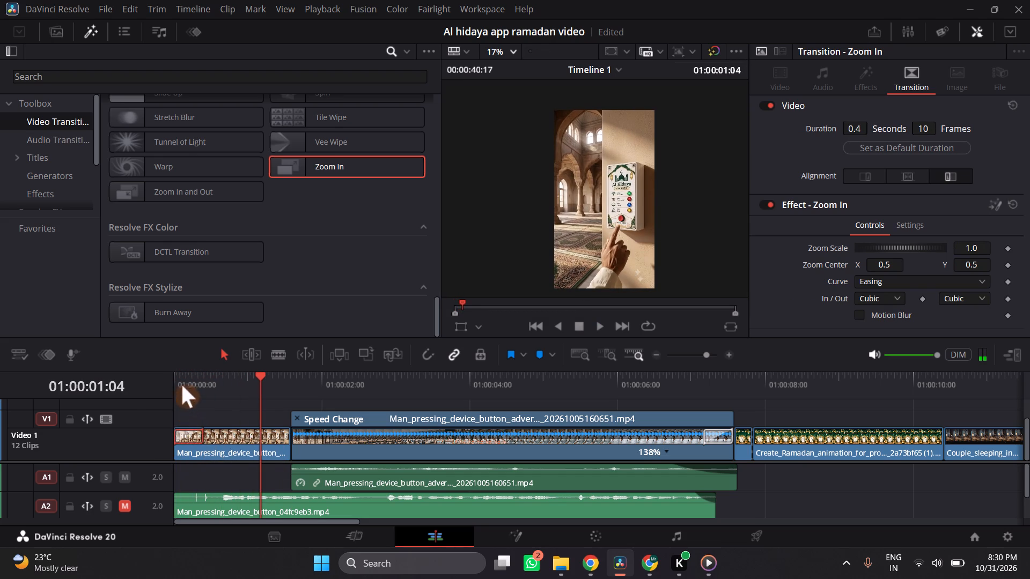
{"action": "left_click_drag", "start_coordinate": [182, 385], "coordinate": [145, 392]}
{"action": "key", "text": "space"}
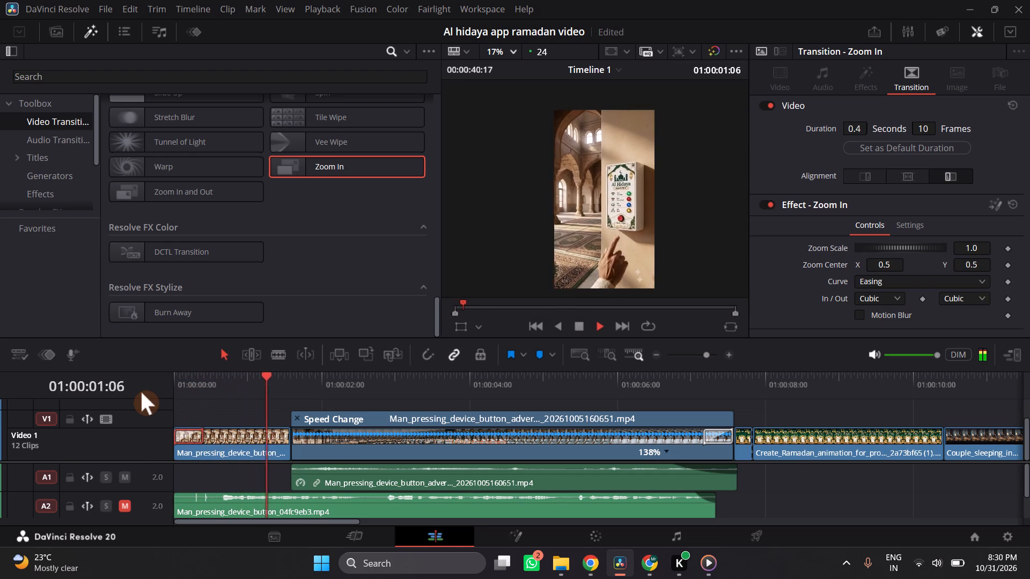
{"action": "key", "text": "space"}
Lengthen the opening Zoom In transition to 13 frames and play it from the timeline start.
{"action": "left_click_drag", "start_coordinate": [202, 435], "coordinate": [212, 435]}
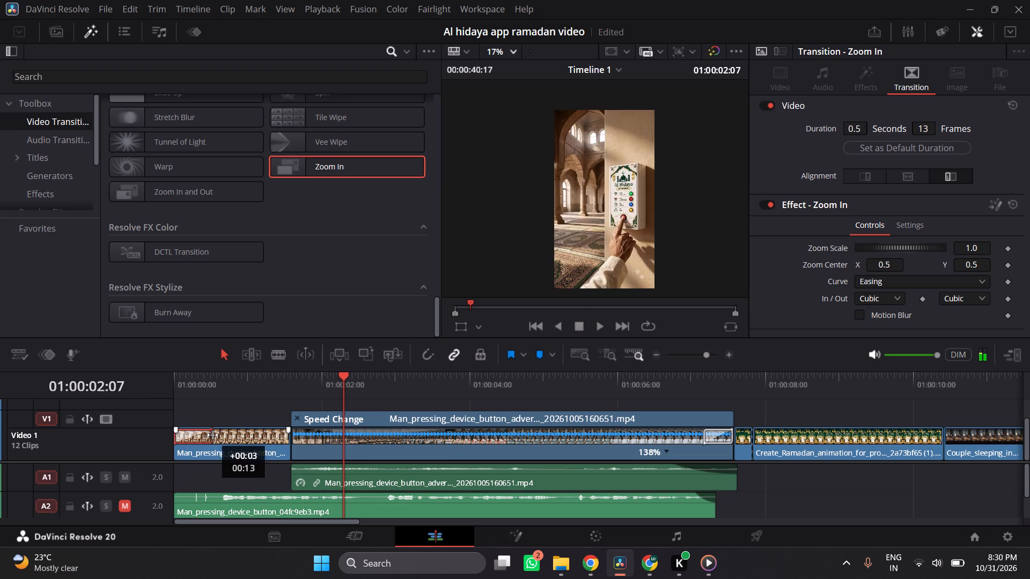
{"action": "left_click_drag", "start_coordinate": [212, 435], "coordinate": [213, 435]}
{"action": "left_click_drag", "start_coordinate": [190, 389], "coordinate": [163, 384]}
{"action": "key", "text": "space"}
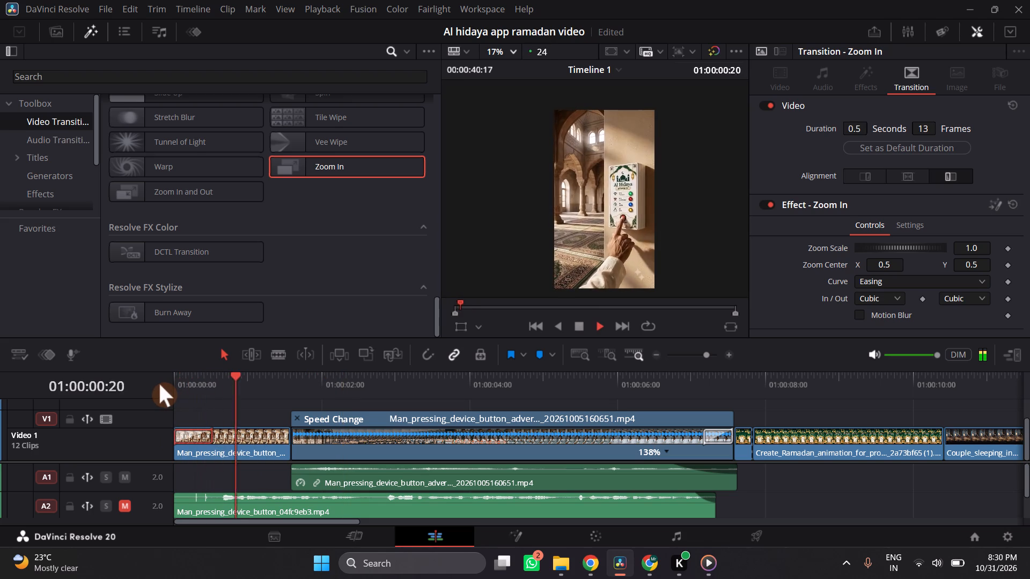
{"action": "key", "text": "space"}
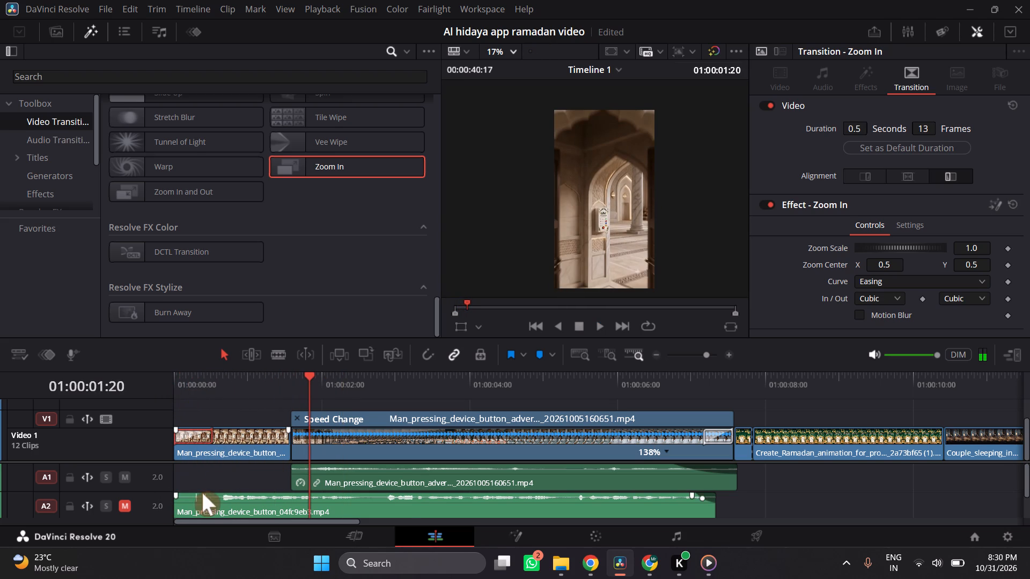
Place Woosh Effect 1.wav from the FX power bin on audio track A3, just past the last clip.
{"action": "scroll", "coordinate": [202, 493], "scroll_direction": "down", "scroll_amount": 1}
{"action": "scroll", "coordinate": [202, 493], "scroll_direction": "up", "scroll_amount": 2}
{"action": "scroll", "coordinate": [205, 486], "scroll_direction": "down", "scroll_amount": 2}
{"action": "scroll", "coordinate": [205, 486], "scroll_direction": "up", "scroll_amount": 2}
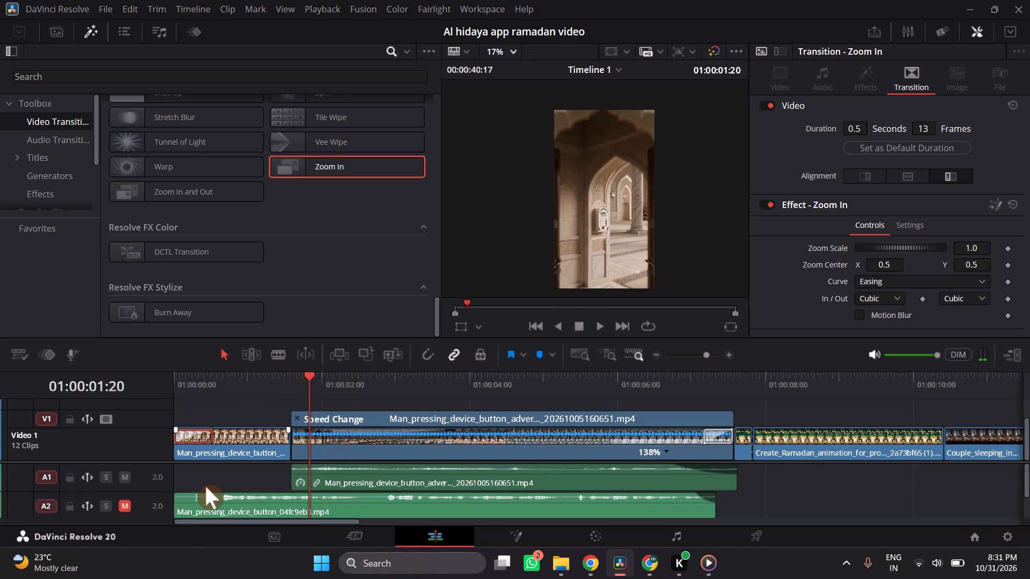
{"action": "scroll", "coordinate": [477, 486], "scroll_direction": "down", "scroll_amount": 3}
{"action": "scroll", "coordinate": [338, 501], "scroll_direction": "down", "scroll_amount": 1}
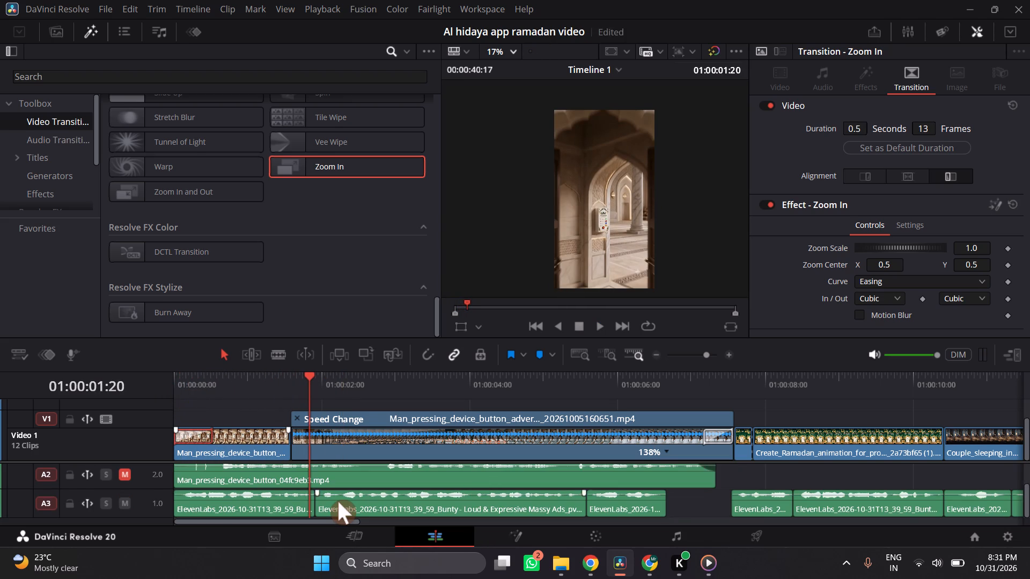
{"action": "scroll", "coordinate": [338, 501], "scroll_direction": "left", "scroll_amount": 4}
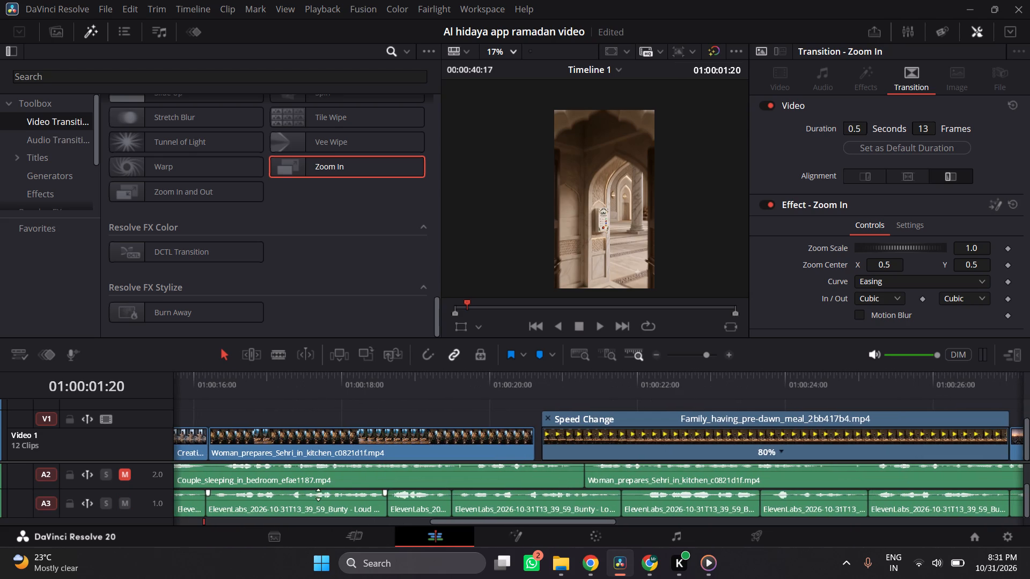
{"action": "left_click_drag", "start_coordinate": [687, 352], "coordinate": [696, 357]}
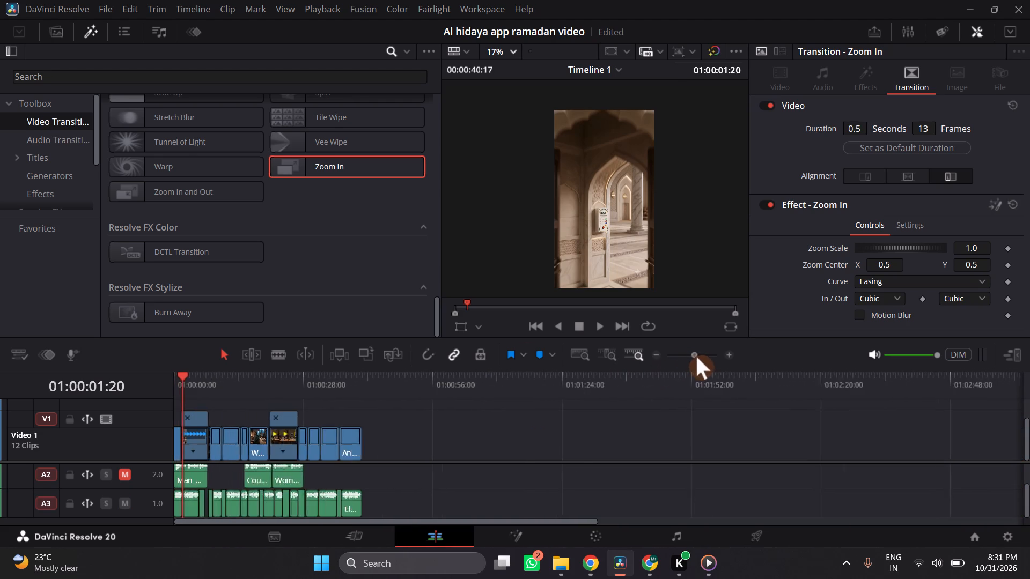
{"action": "left_click_drag", "start_coordinate": [696, 357], "coordinate": [697, 357]}
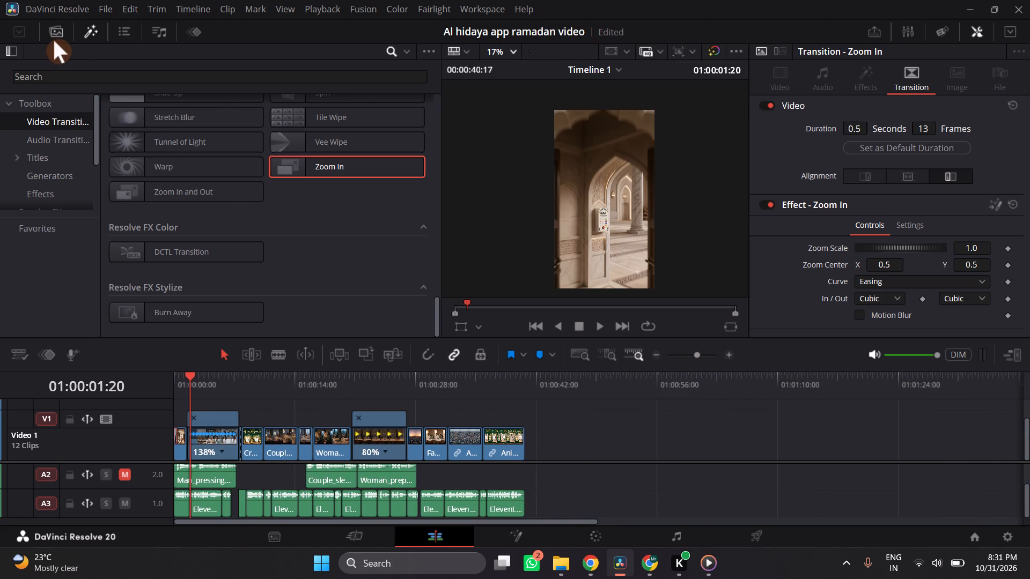
{"action": "left_click", "coordinate": [54, 40]}
{"action": "left_click", "coordinate": [54, 219]}
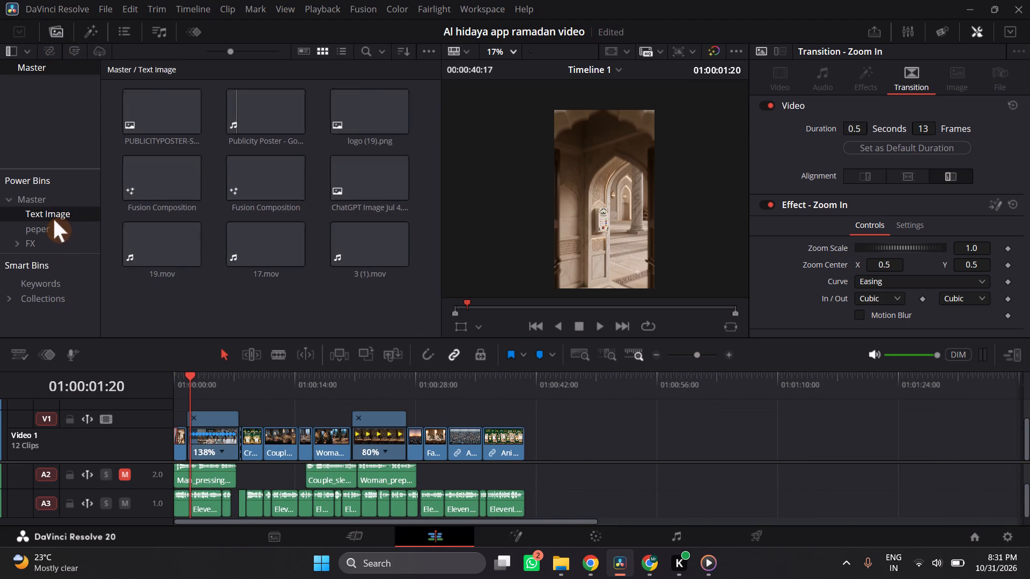
{"action": "left_click", "coordinate": [50, 239]}
{"action": "left_click_drag", "start_coordinate": [259, 110], "coordinate": [477, 328]}
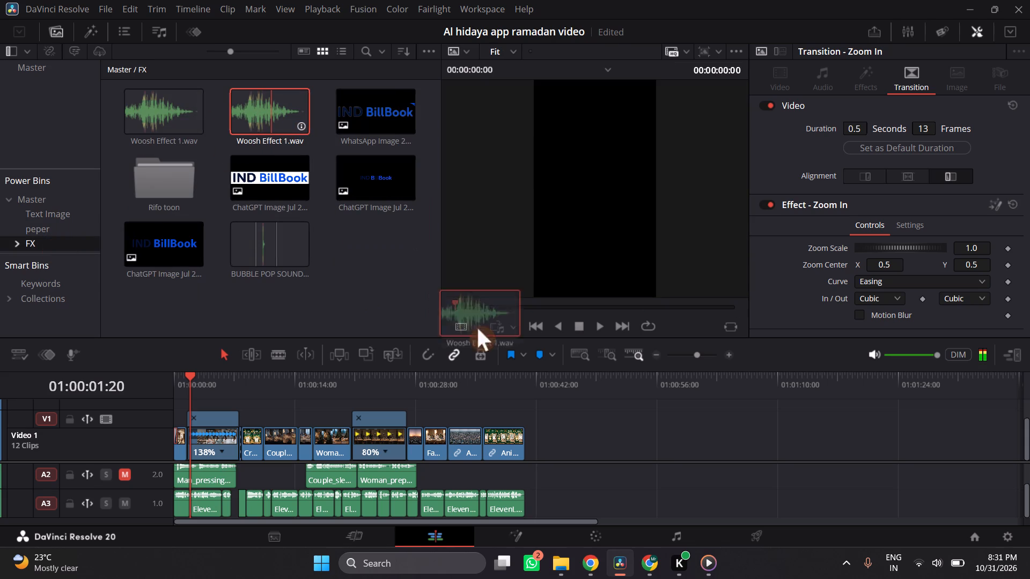
{"action": "left_click_drag", "start_coordinate": [477, 328], "coordinate": [567, 515]}
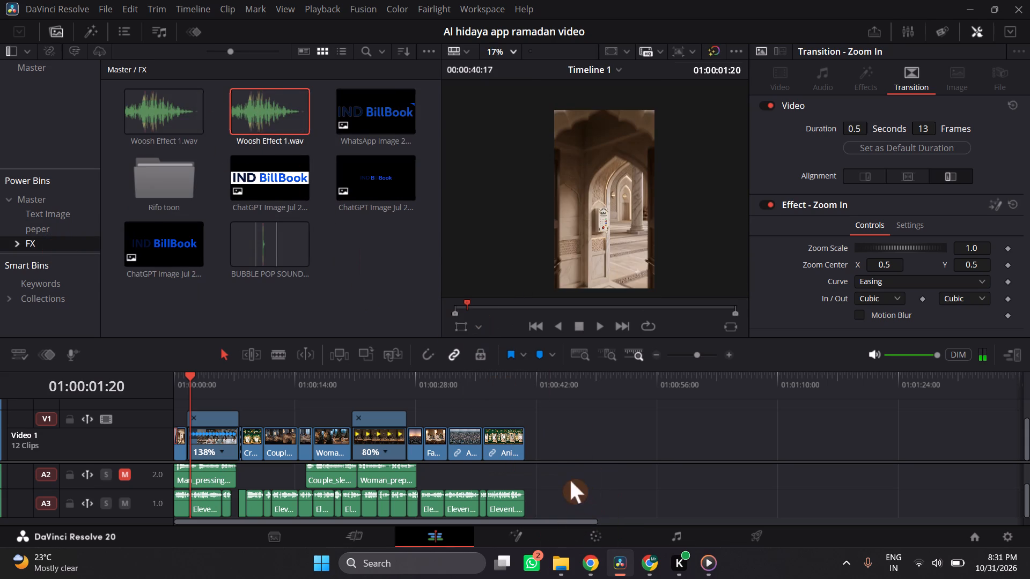
{"action": "left_click_drag", "start_coordinate": [242, 94], "coordinate": [539, 490]}
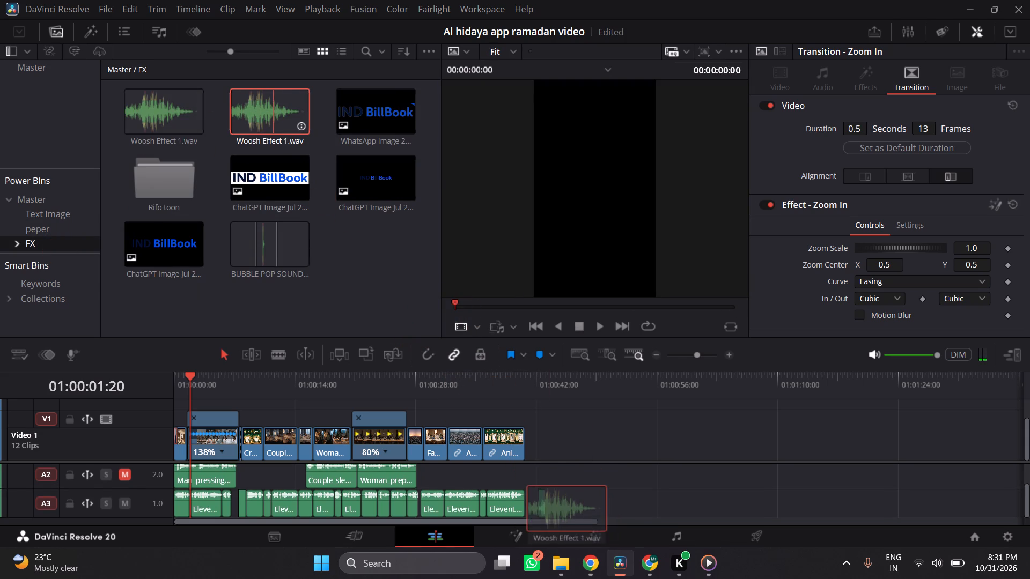
{"action": "left_click_drag", "start_coordinate": [539, 490], "coordinate": [545, 495]}
Move the Woosh Effect 1.wav clip down to audio track A4 and to the very start of the timeline.
{"action": "left_click", "coordinate": [547, 502]}
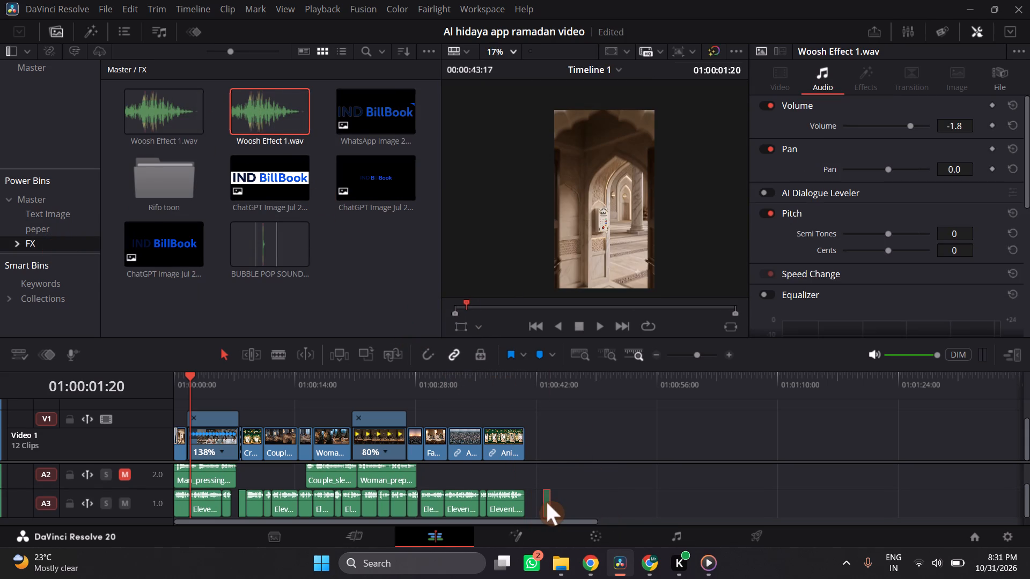
{"action": "key", "text": "alt+Down"}
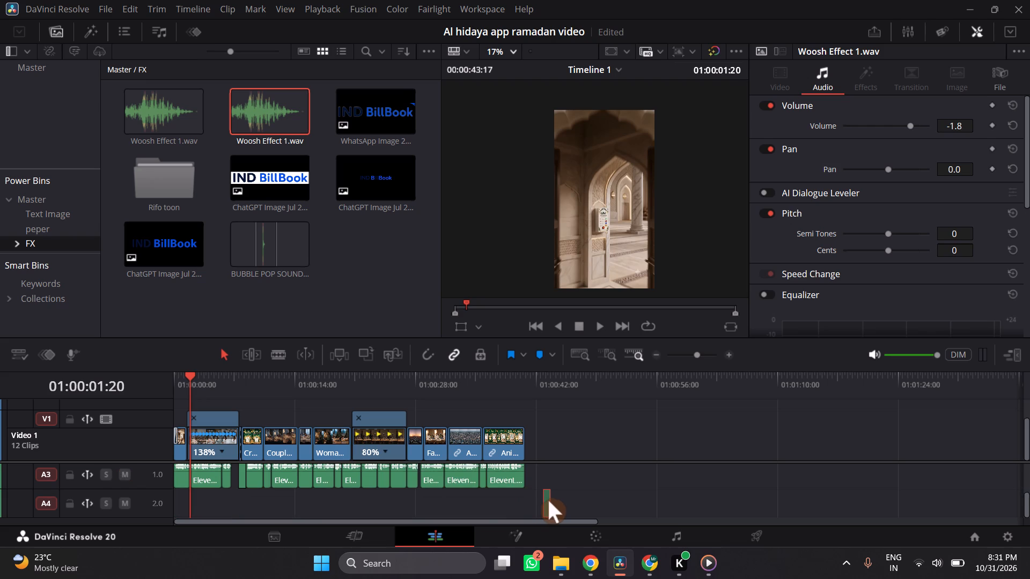
{"action": "left_click_drag", "start_coordinate": [546, 501], "coordinate": [168, 513]}
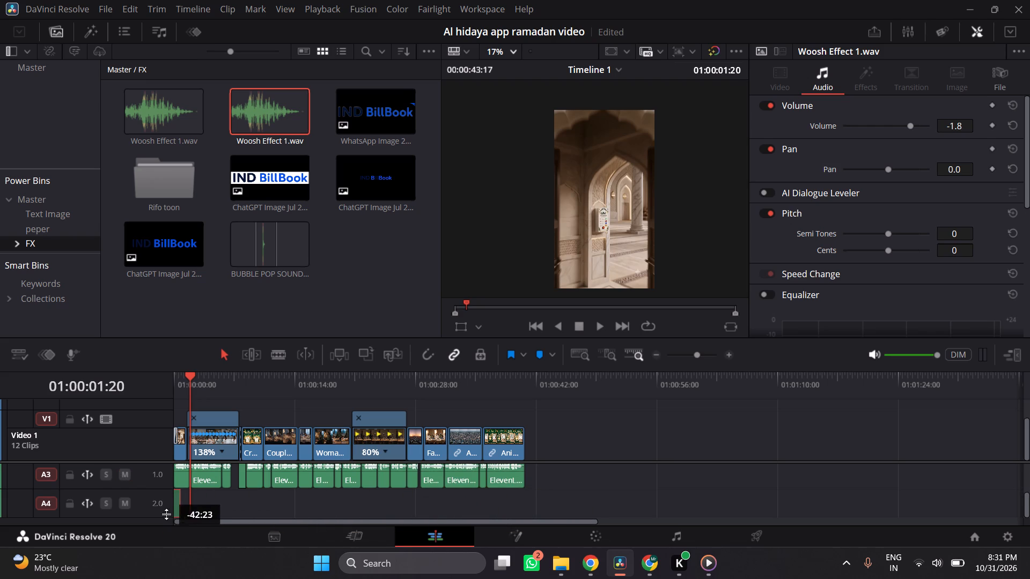
Play the timeline from the start to check the opening Zoom In with its whoosh and the following clips through the bedroom scene.
{"action": "left_click", "coordinate": [709, 352]}
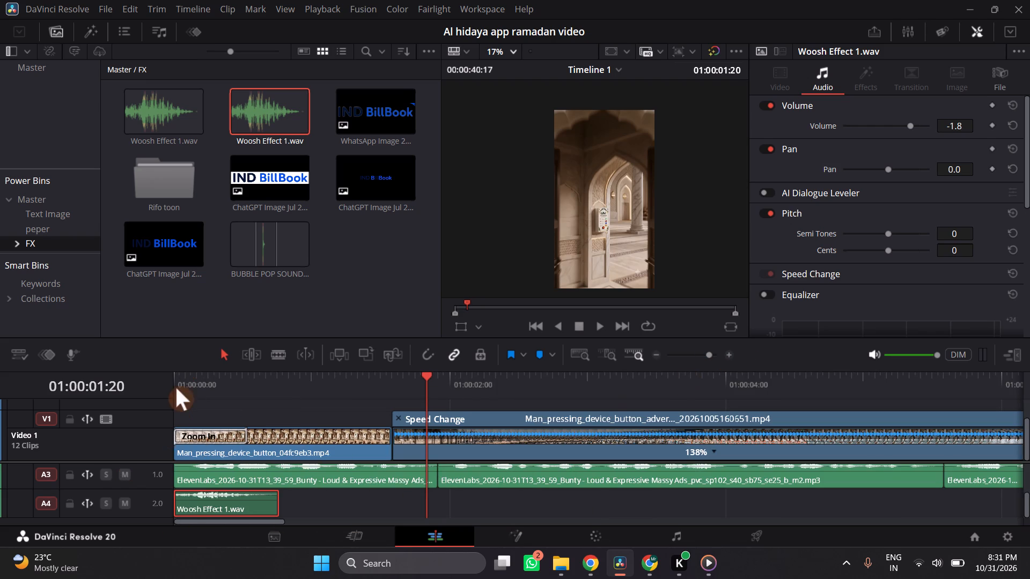
{"action": "left_click_drag", "start_coordinate": [198, 381], "coordinate": [121, 385]}
{"action": "key", "text": "space"}
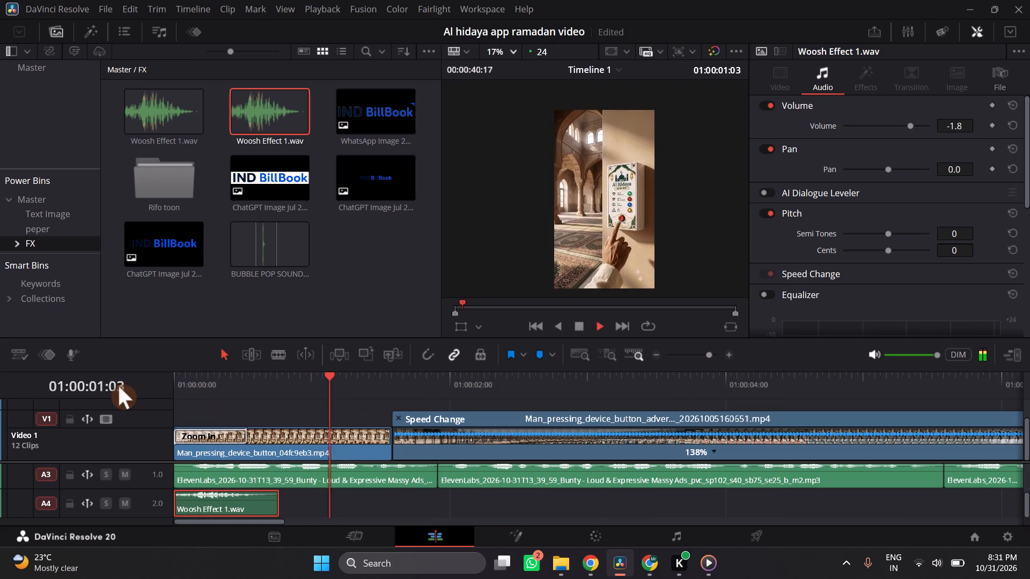
{"action": "key", "text": "space"}
{"action": "left_click_drag", "start_coordinate": [197, 388], "coordinate": [108, 401]}
{"action": "key", "text": "space"}
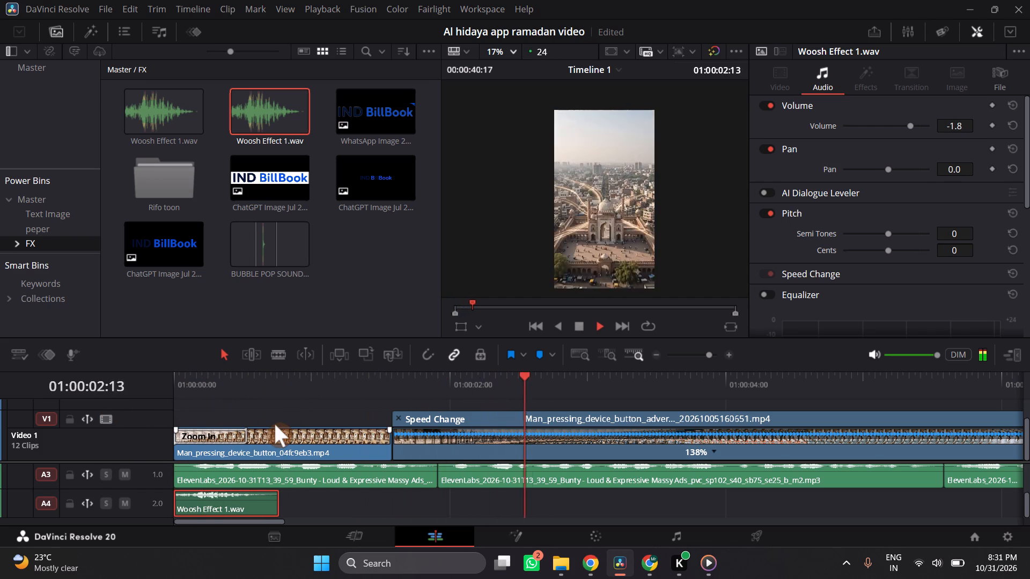
{"action": "left_click", "coordinate": [709, 353]}
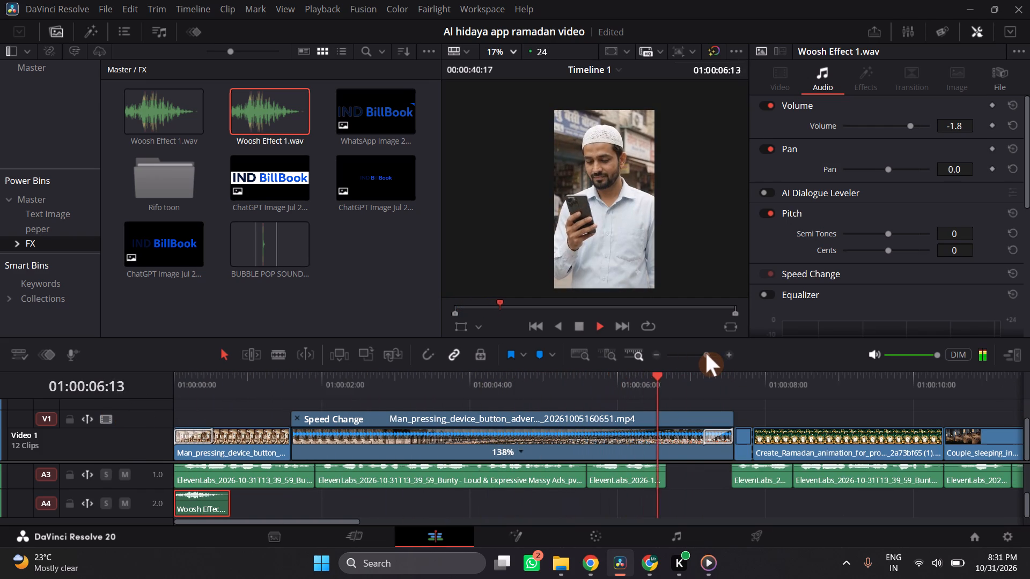
{"action": "key", "text": "space"}
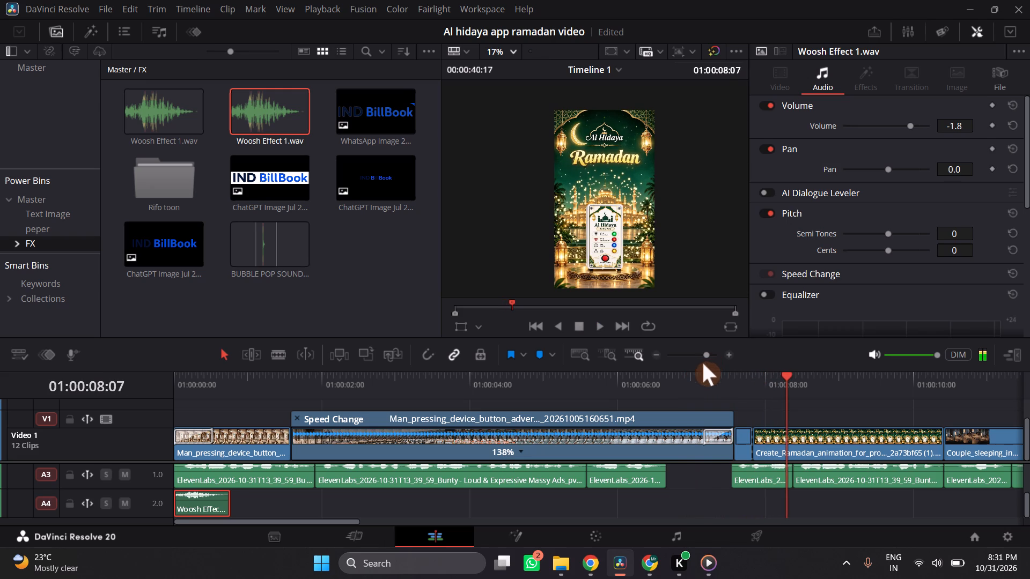
{"action": "scroll", "coordinate": [693, 370], "scroll_direction": "left", "scroll_amount": 1}
{"action": "key", "text": "space"}
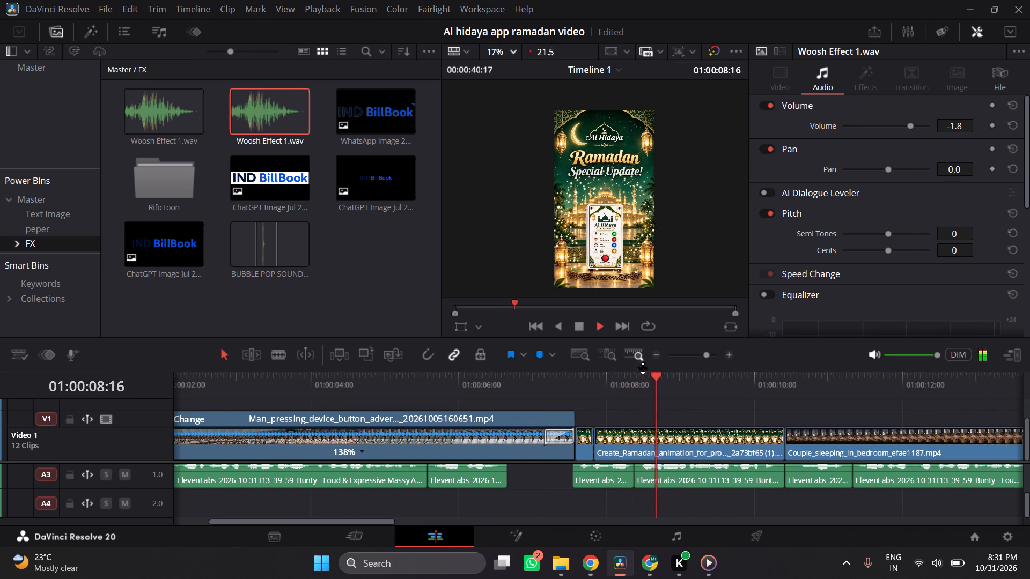
{"action": "left_click", "coordinate": [706, 355]}
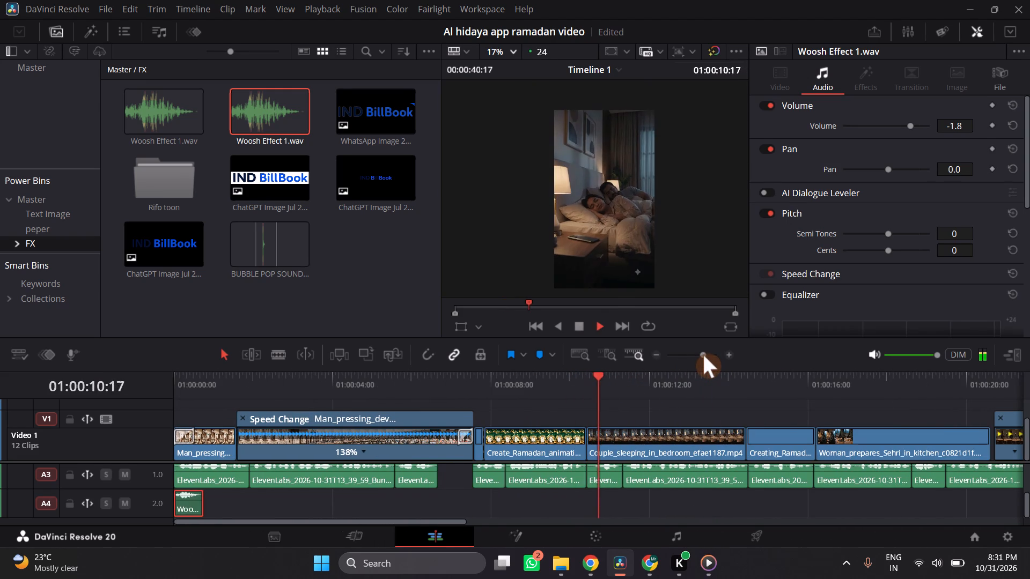
{"action": "left_click", "coordinate": [703, 355]}
{"action": "key", "text": "space"}
Place a second Woosh Effect 1.wav on audio track A4 beneath the transition at the end of the 138% speed clip, around 01:00:07:11.
{"action": "left_click", "coordinate": [431, 381]}
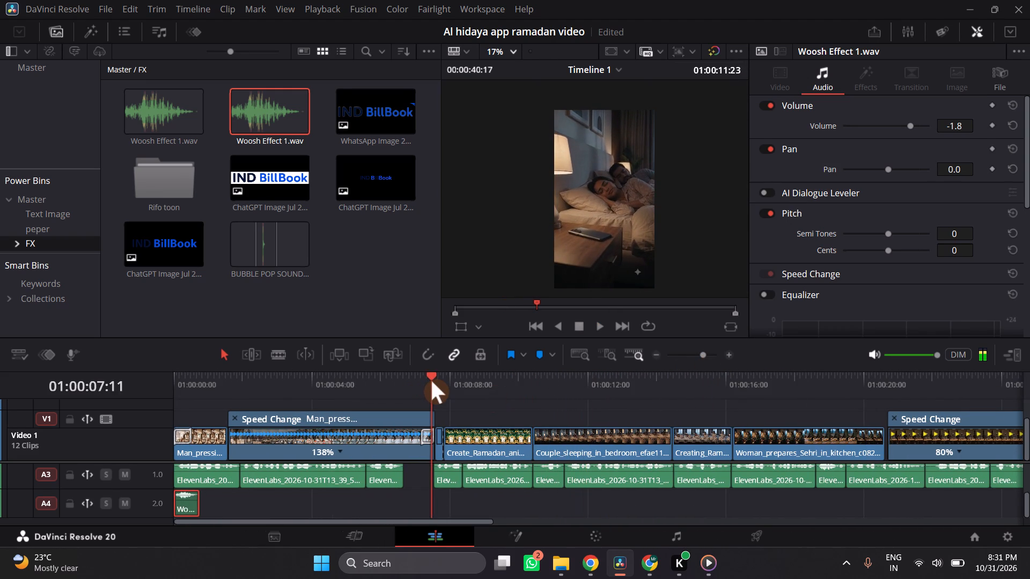
{"action": "key", "text": "space"}
{"action": "key", "text": "space"}
{"action": "left_click", "coordinate": [431, 381]}
{"action": "left_click_drag", "start_coordinate": [273, 111], "coordinate": [312, 187]}
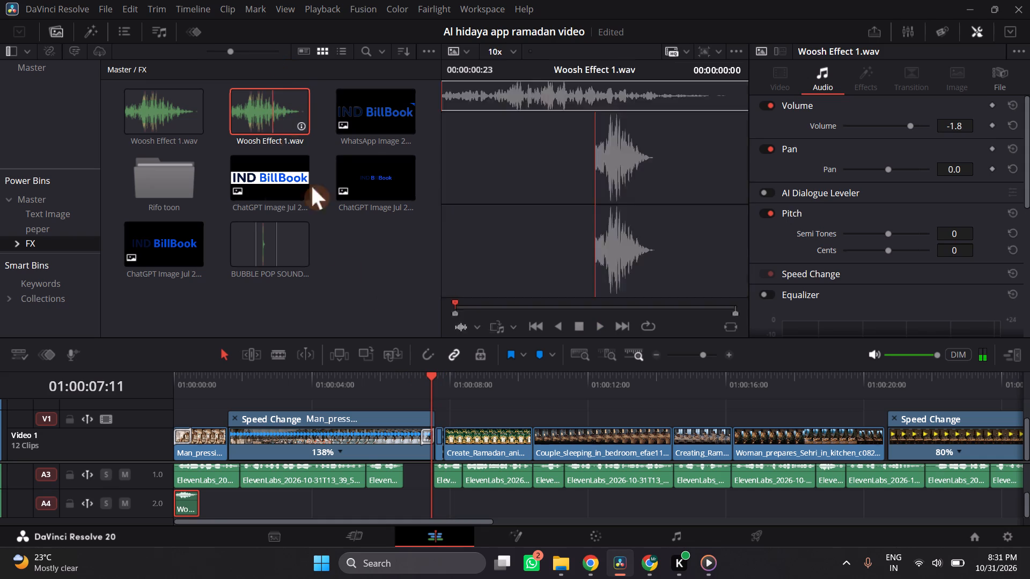
{"action": "left_click_drag", "start_coordinate": [312, 187], "coordinate": [441, 514]}
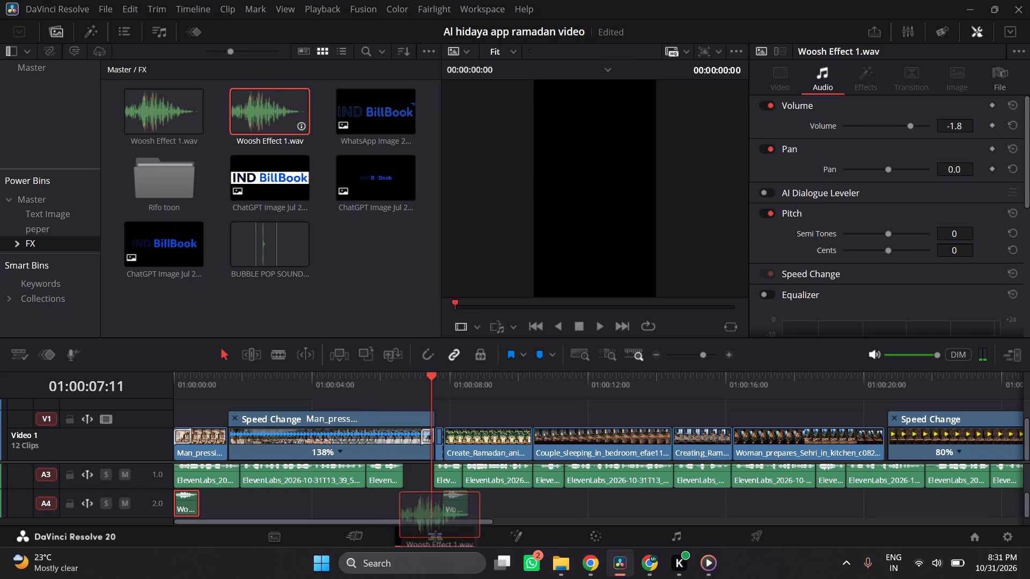
{"action": "left_click_drag", "start_coordinate": [441, 514], "coordinate": [439, 515]}
{"action": "left_click_drag", "start_coordinate": [280, 112], "coordinate": [437, 493]}
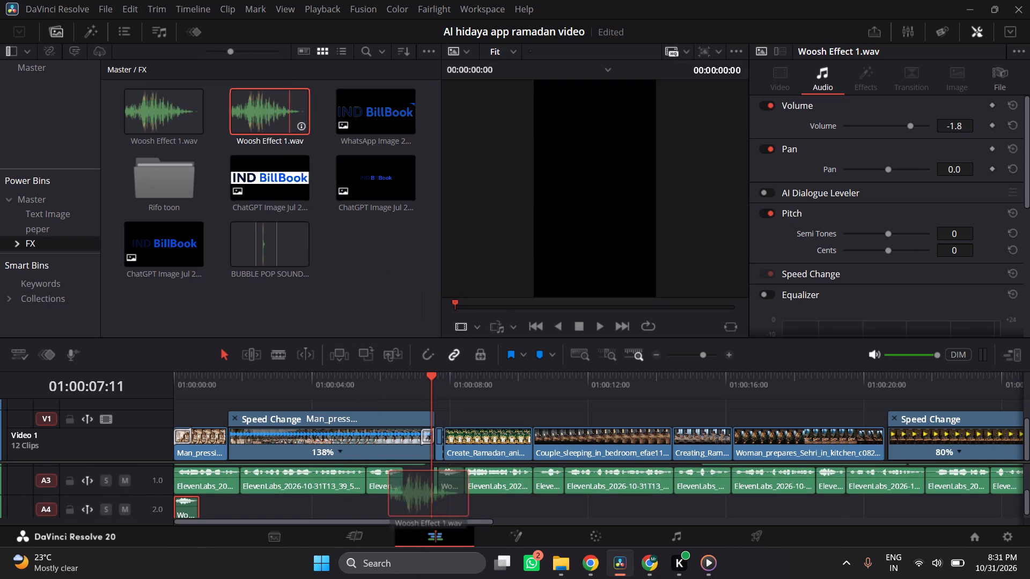
{"action": "left_click_drag", "start_coordinate": [437, 493], "coordinate": [441, 511]}
{"action": "left_click_drag", "start_coordinate": [283, 117], "coordinate": [420, 449]}
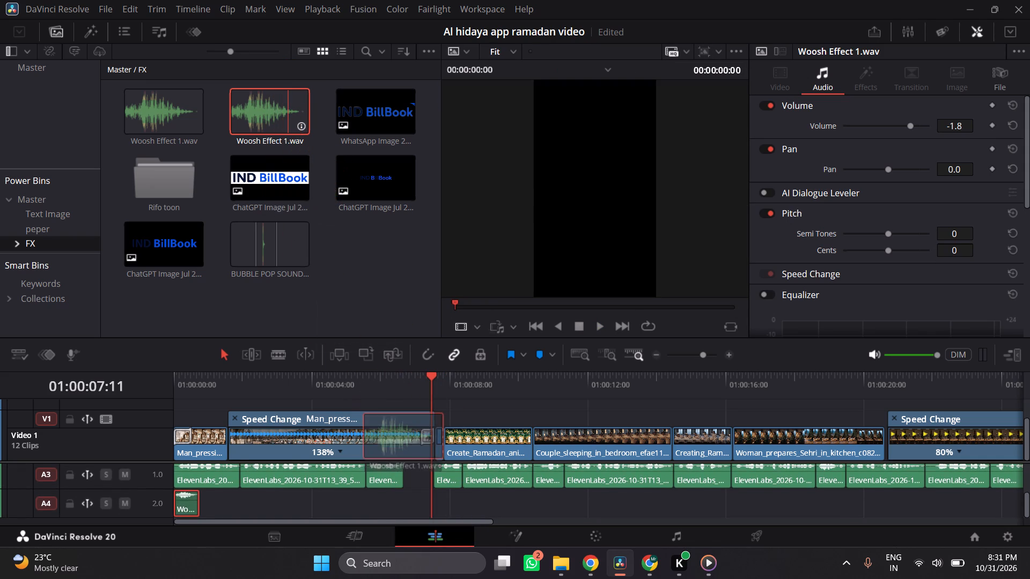
{"action": "left_click_drag", "start_coordinate": [420, 449], "coordinate": [452, 507]}
{"action": "left_click_drag", "start_coordinate": [468, 505], "coordinate": [444, 510]}
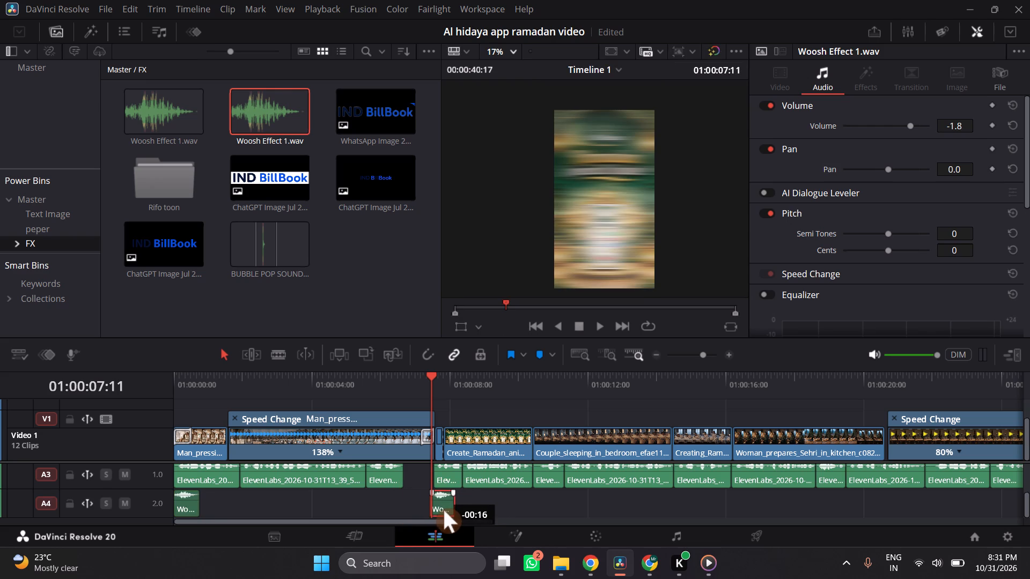
{"action": "left_click_drag", "start_coordinate": [444, 510], "coordinate": [438, 511]}
Play across the transition at the end of the 138% clip and lower its whoosh's volume to -4.8.
{"action": "left_click", "coordinate": [418, 379]}
{"action": "key", "text": "space"}
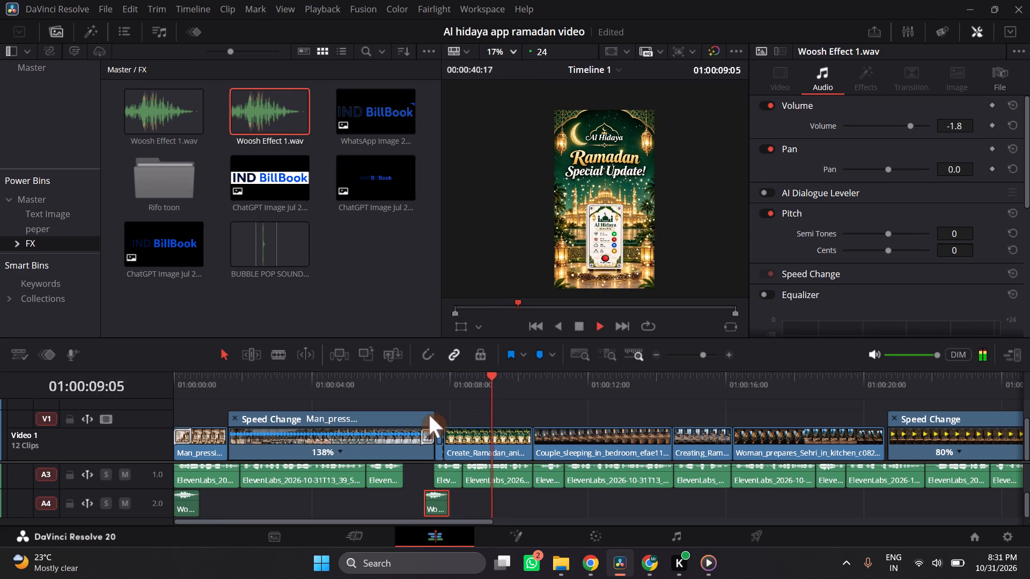
{"action": "left_click", "coordinate": [957, 131]}
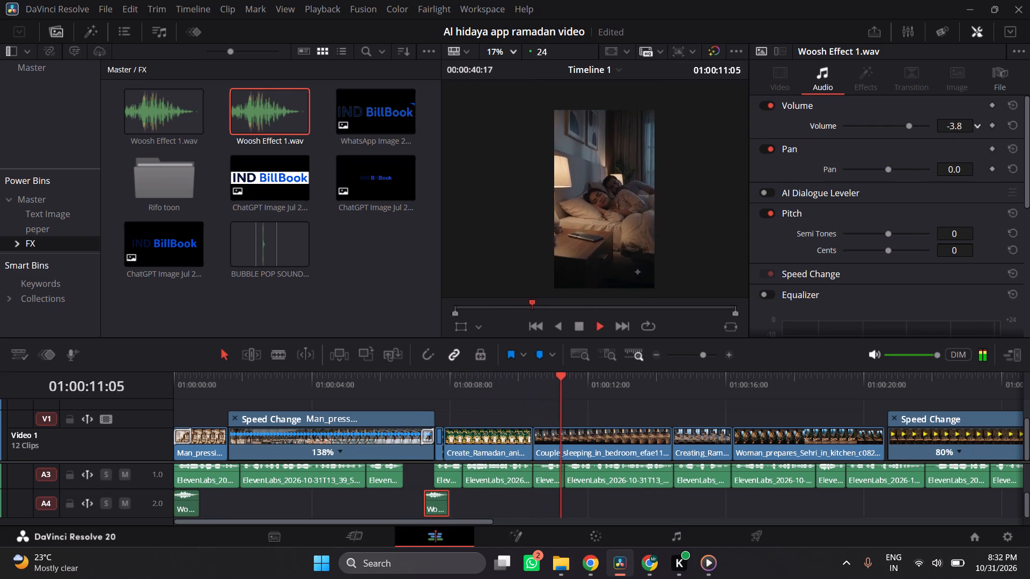
{"action": "left_click", "coordinate": [957, 131]}
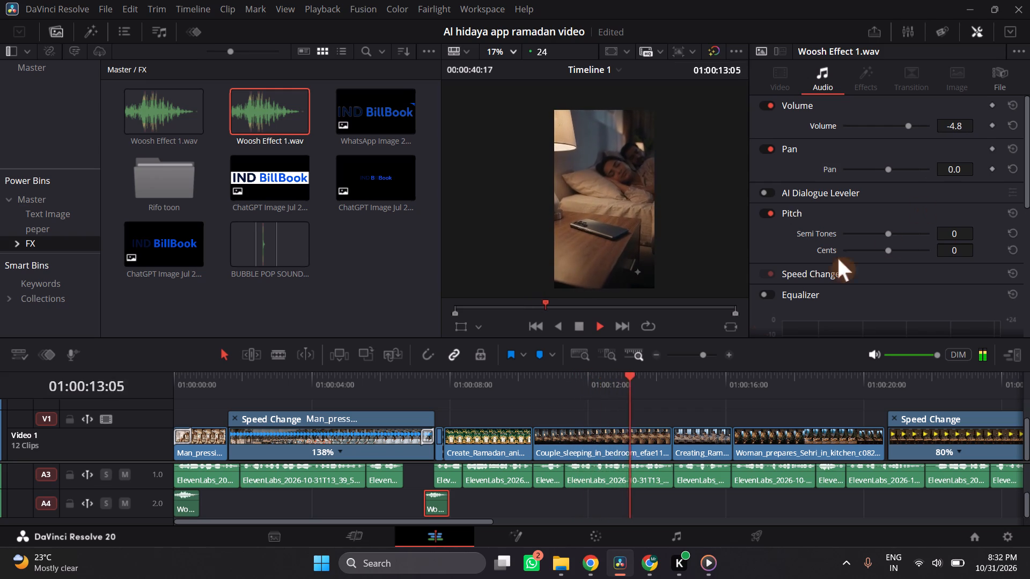
{"action": "key", "text": "space"}
Set the volume of the opening Woosh Effect 1.wav clip to 1.2.
{"action": "left_click", "coordinate": [192, 504]}
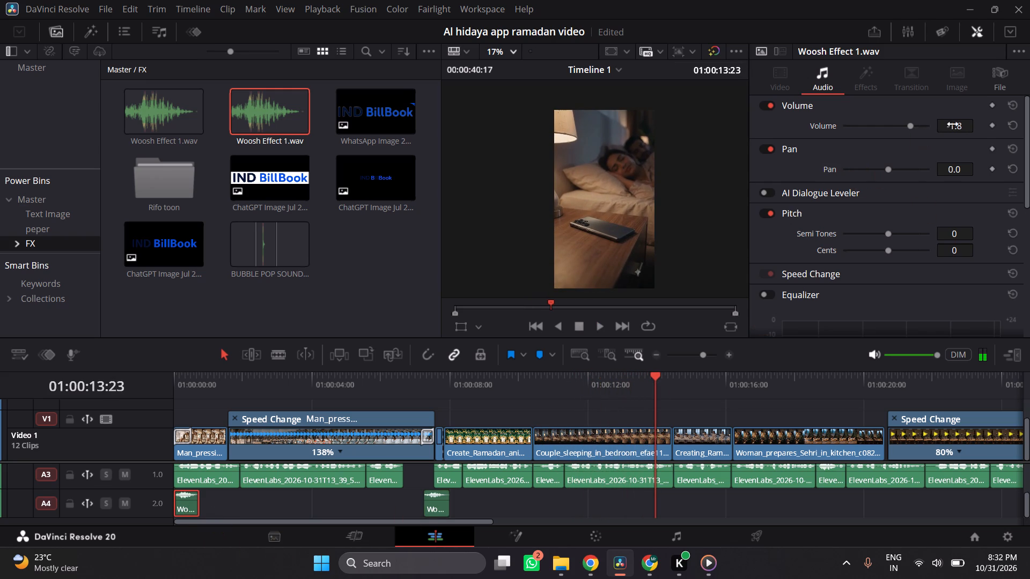
{"action": "left_click", "coordinate": [960, 131]}
Play on to the gap near 01:00:20:16 and extend the Woman_prepares_Sehri_in_kitchen clip's end to meet the 80% speed clip.
{"action": "key", "text": "space"}
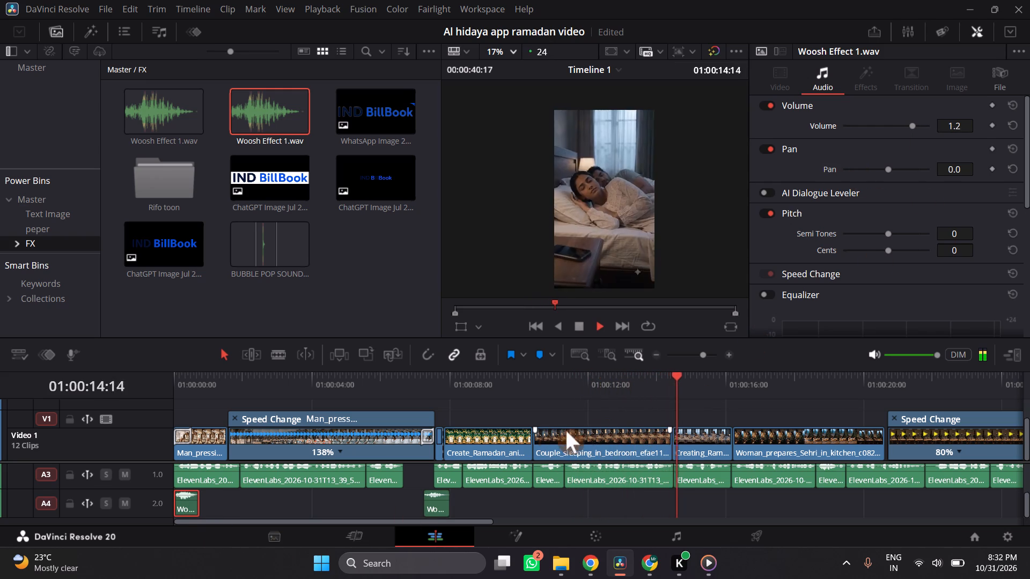
{"action": "scroll", "coordinate": [600, 437], "scroll_direction": "left", "scroll_amount": 1}
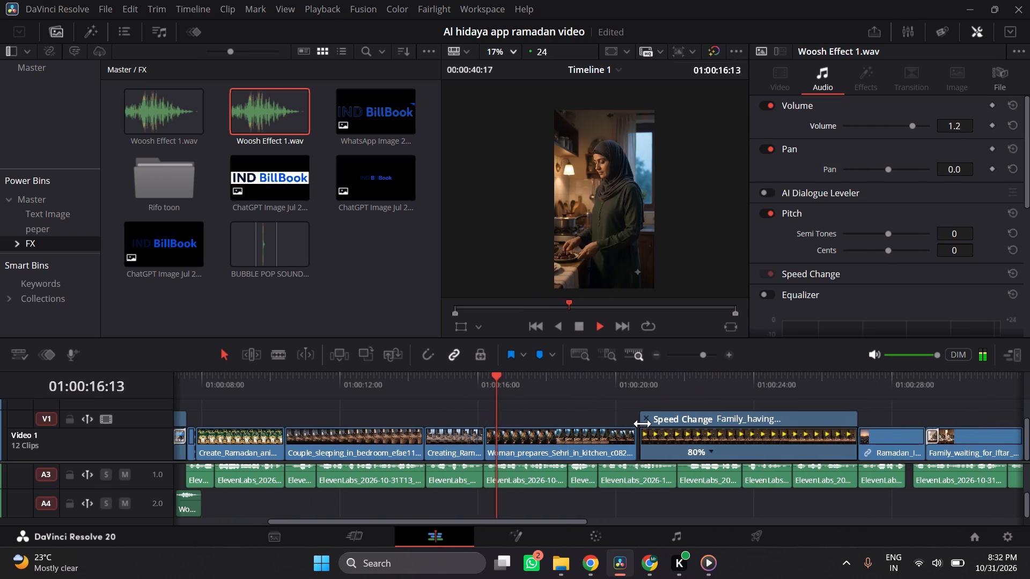
{"action": "scroll", "coordinate": [643, 424], "scroll_direction": "left", "scroll_amount": 1}
{"action": "left_click", "coordinate": [702, 355]}
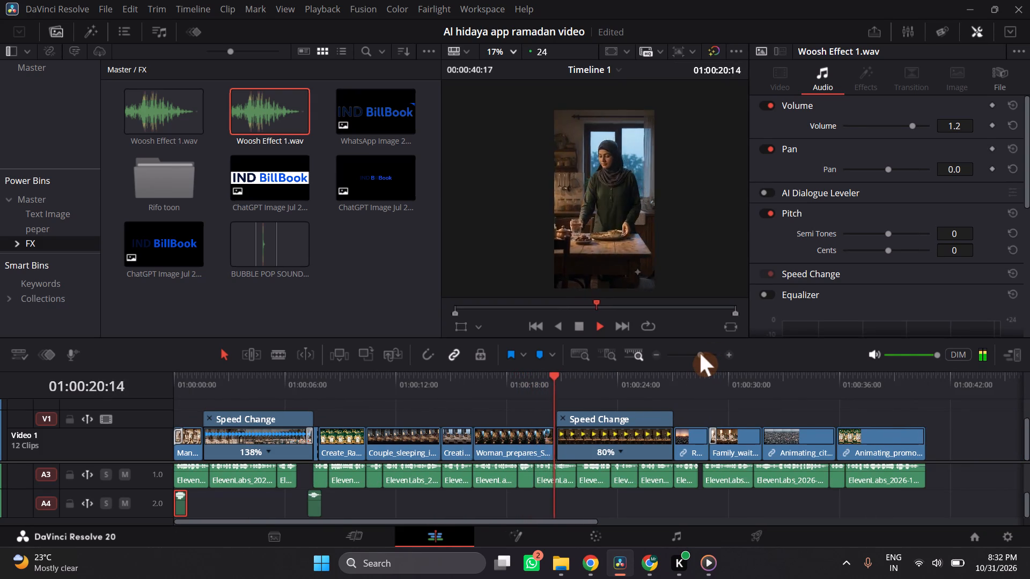
{"action": "key", "text": "space"}
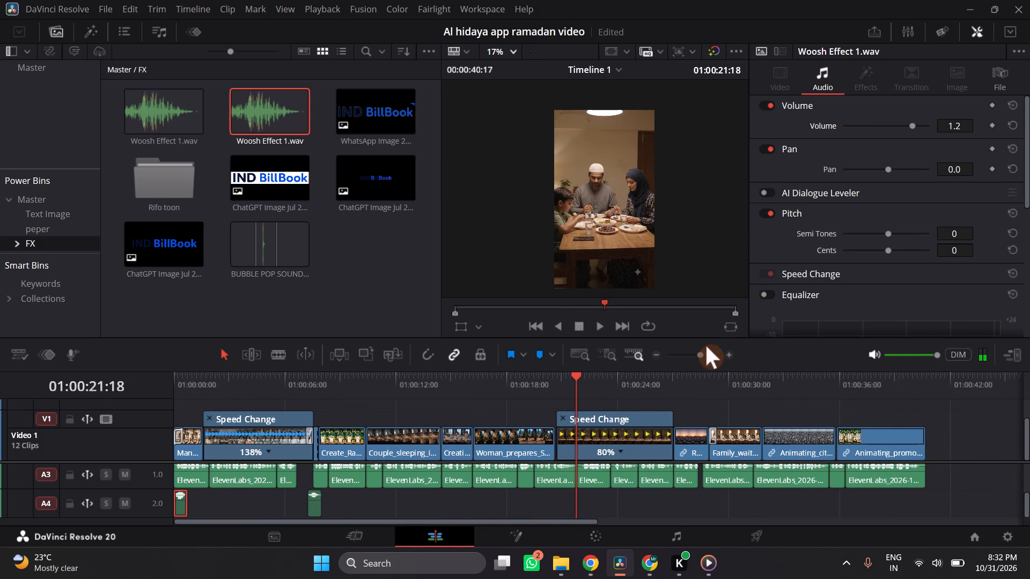
{"action": "left_click", "coordinate": [556, 387]}
{"action": "left_click", "coordinate": [712, 353]}
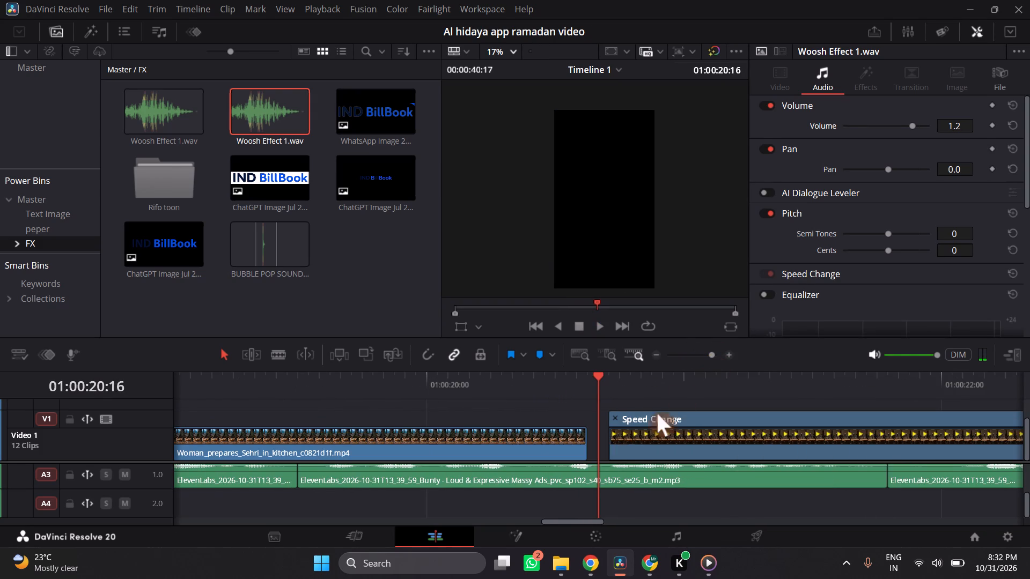
{"action": "left_click", "coordinate": [576, 441]}
{"action": "left_click_drag", "start_coordinate": [583, 443], "coordinate": [609, 443]}
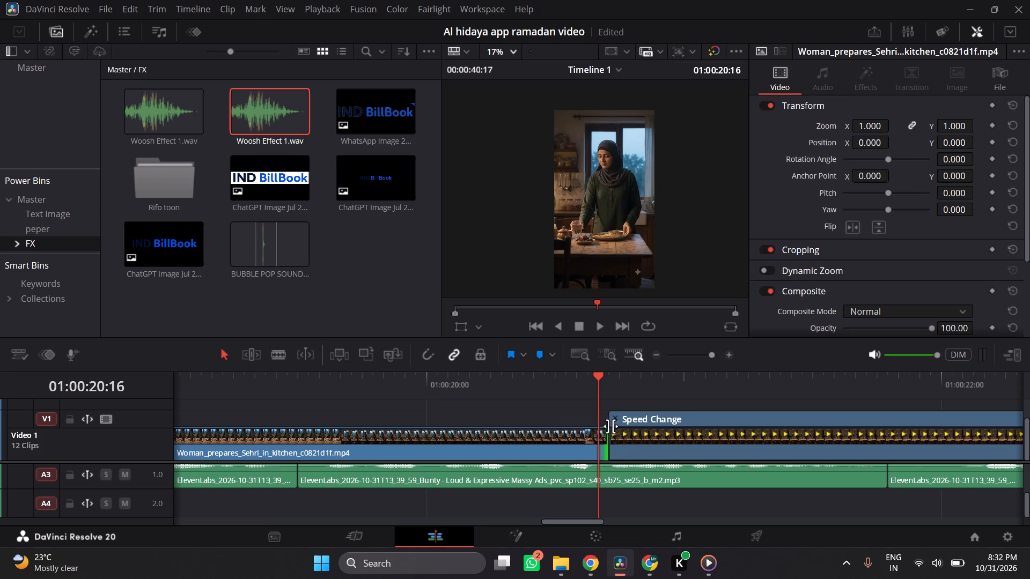
Play the timeline from the closed gap to the end to review the remaining clips.
{"action": "key", "text": "space"}
{"action": "left_click", "coordinate": [703, 354]}
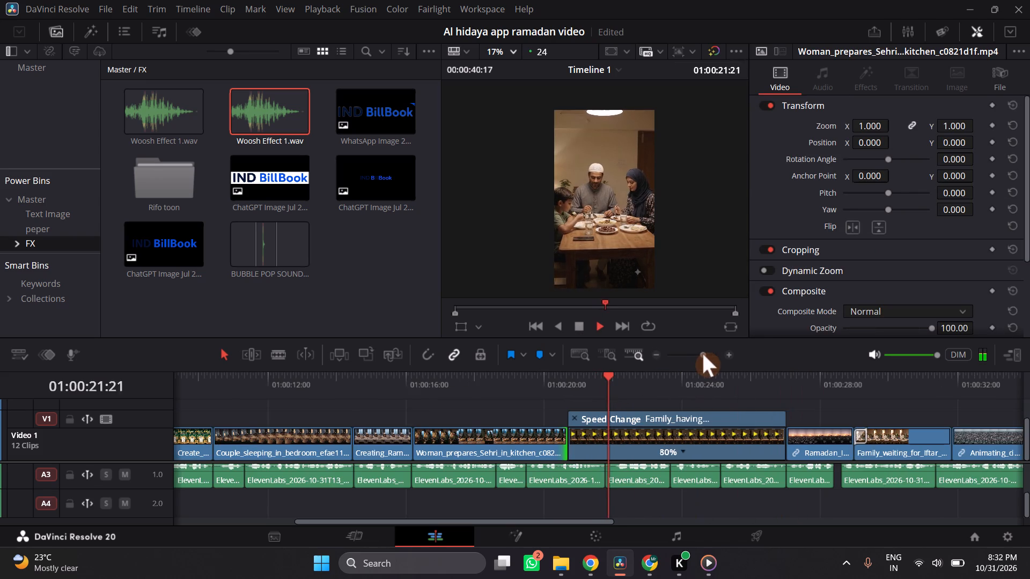
{"action": "left_click", "coordinate": [702, 354]}
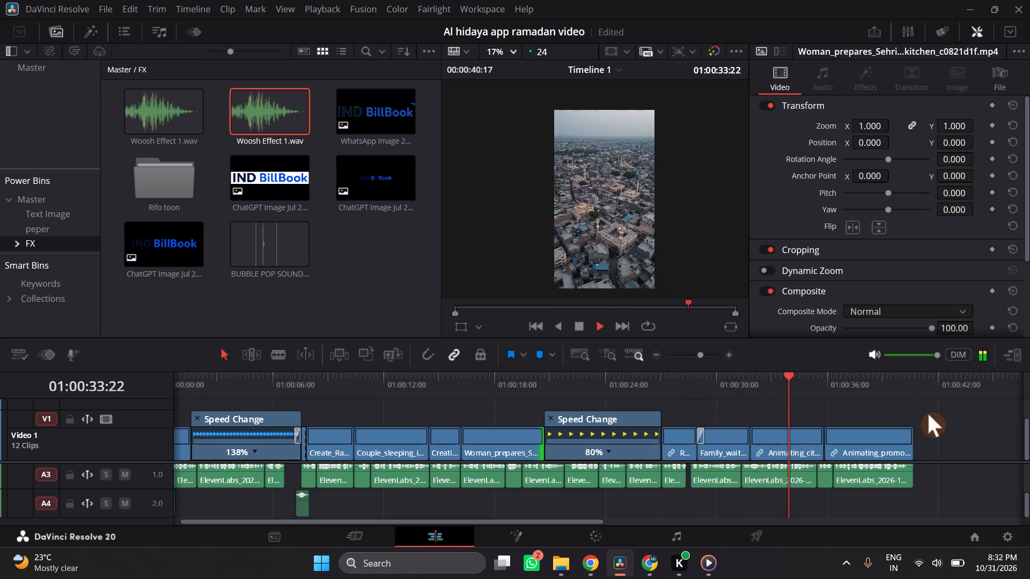
{"action": "scroll", "coordinate": [783, 422], "scroll_direction": "up", "scroll_amount": 2}
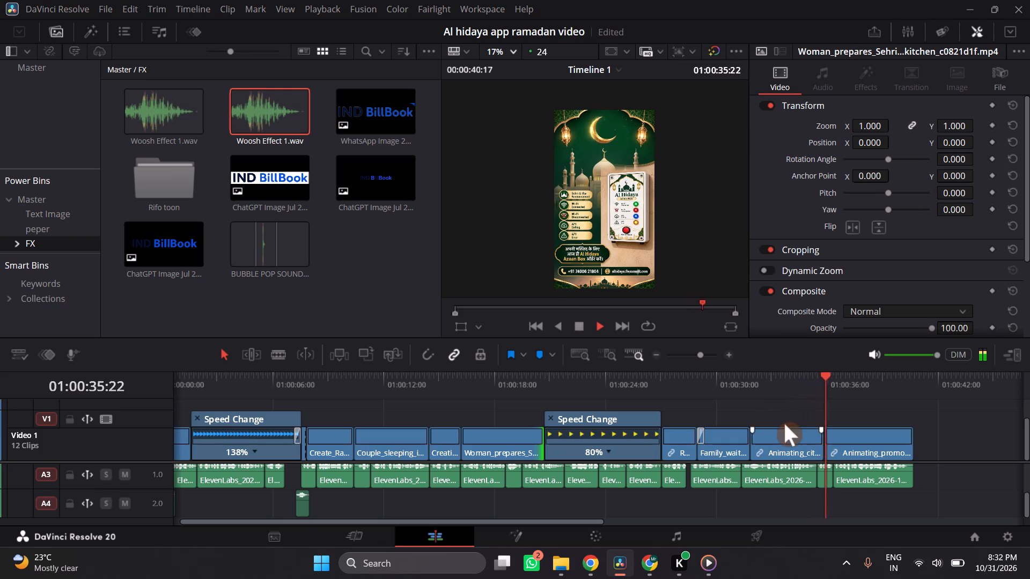
{"action": "scroll", "coordinate": [784, 424], "scroll_direction": "up", "scroll_amount": 1}
{"action": "scroll", "coordinate": [784, 424], "scroll_direction": "down", "scroll_amount": 1}
{"action": "scroll", "coordinate": [784, 424], "scroll_direction": "up", "scroll_amount": 1}
{"action": "scroll", "coordinate": [784, 424], "scroll_direction": "down", "scroll_amount": 2}
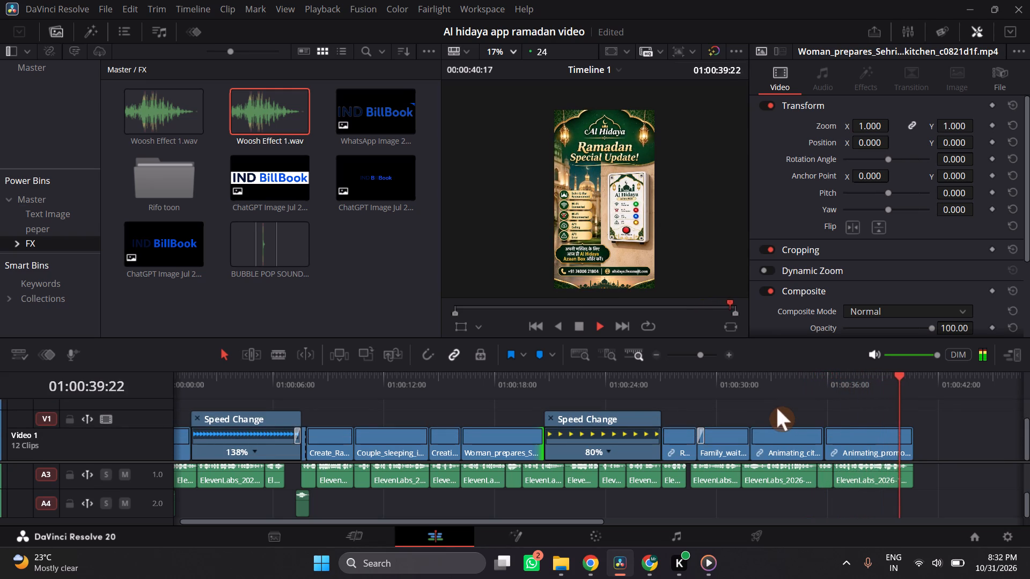
Spot-check frames in the city, kitchen and bedroom clips, and scrub through the opening clips from the timeline start.
{"action": "left_click", "coordinate": [763, 392]}
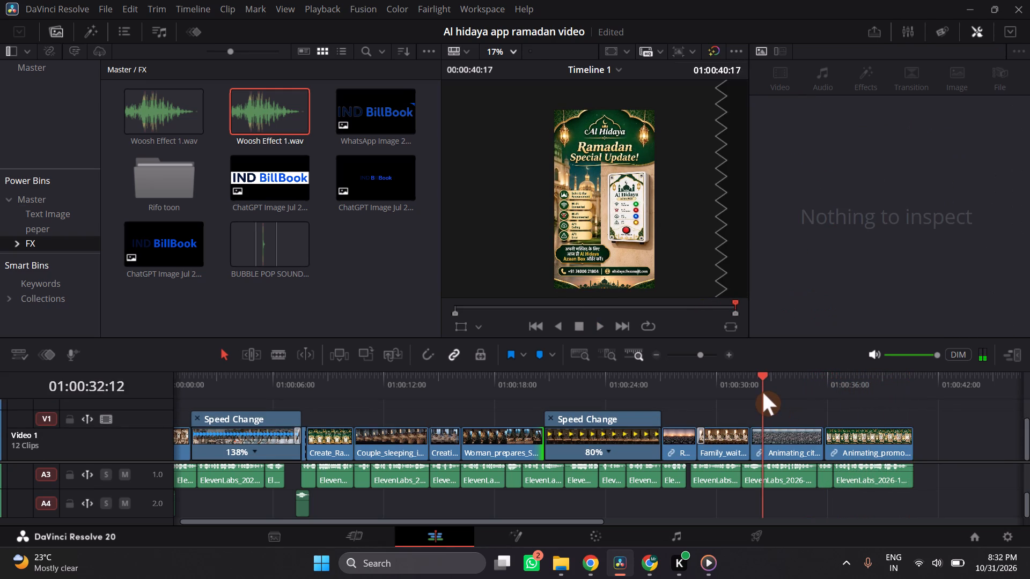
{"action": "left_click", "coordinate": [477, 385]}
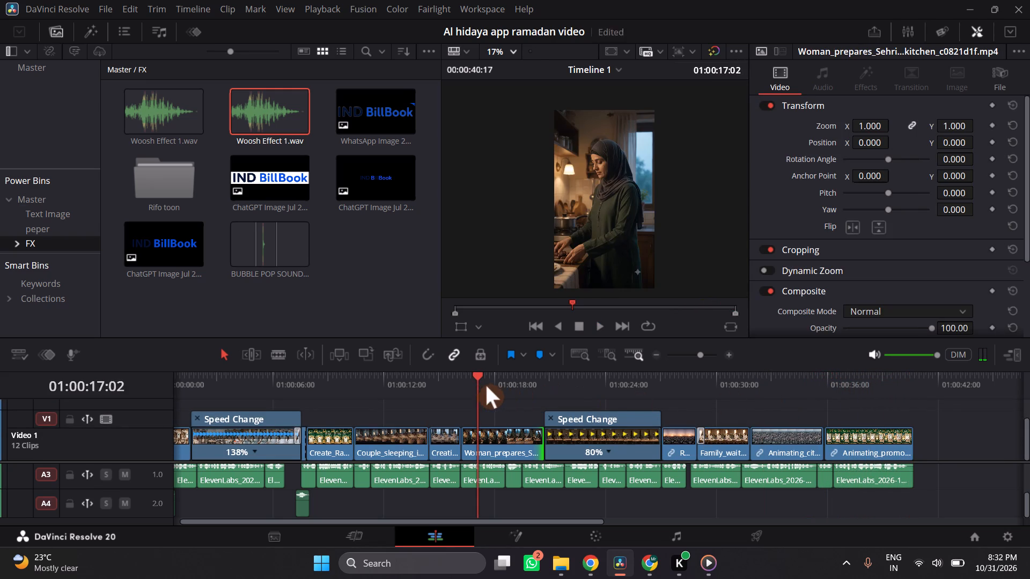
{"action": "left_click", "coordinate": [495, 386]}
{"action": "left_click", "coordinate": [375, 400]}
{"action": "left_click", "coordinate": [373, 389]}
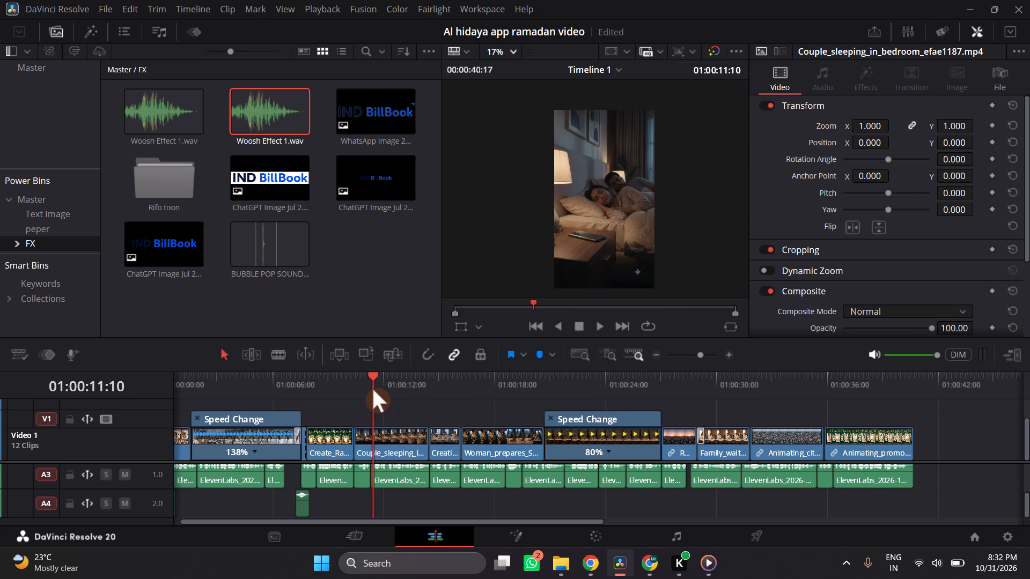
{"action": "left_click", "coordinate": [397, 431]}
{"action": "left_click", "coordinate": [386, 391]}
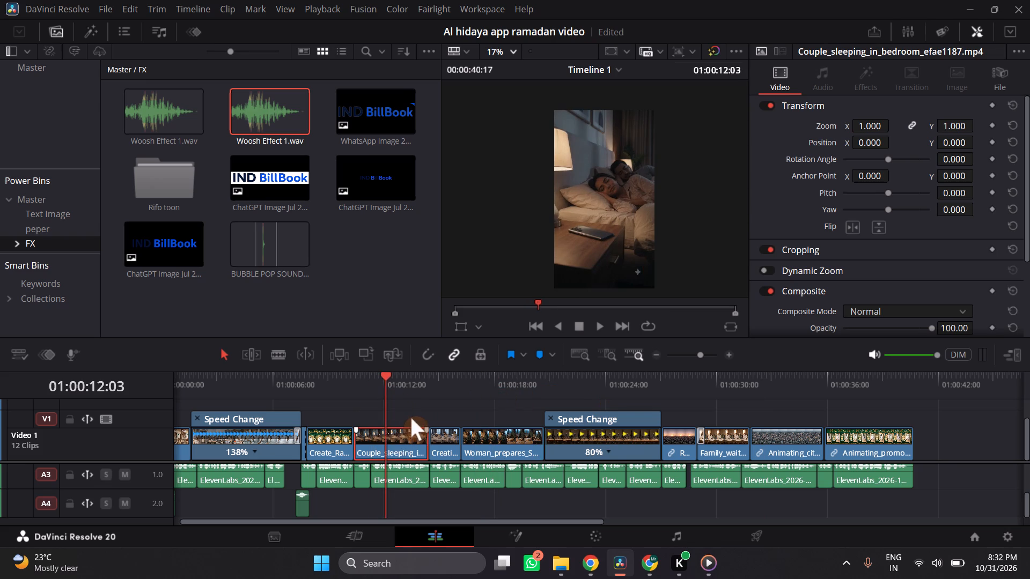
{"action": "left_click", "coordinate": [449, 395]}
{"action": "left_click", "coordinate": [385, 389]}
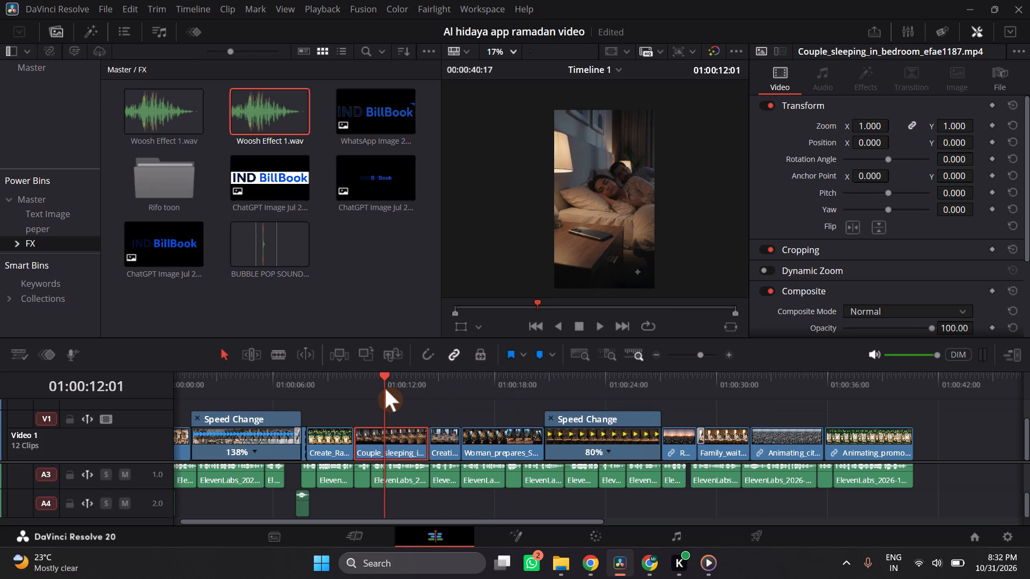
{"action": "left_click", "coordinate": [247, 386]}
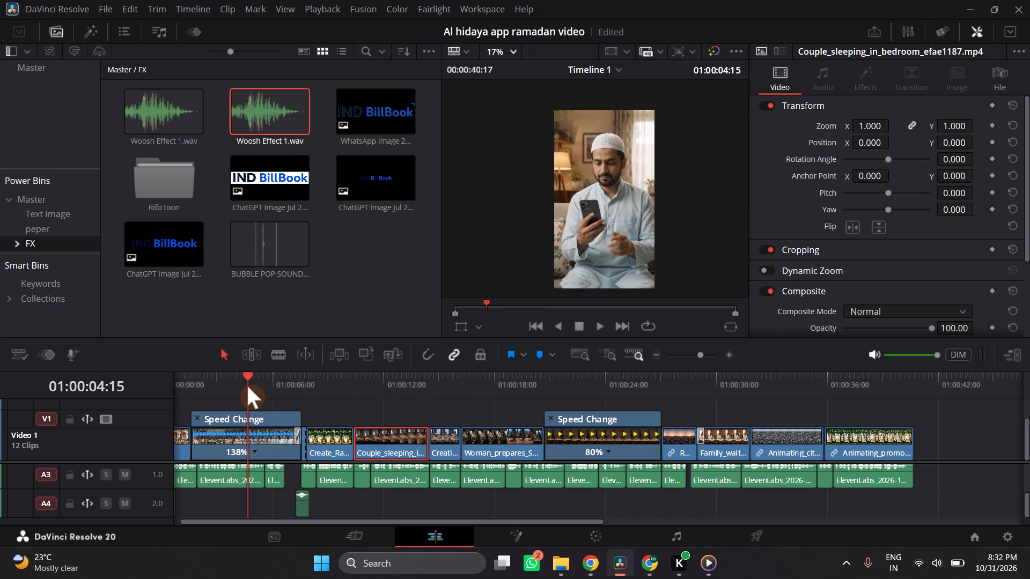
{"action": "left_click_drag", "start_coordinate": [189, 385], "coordinate": [143, 395]}
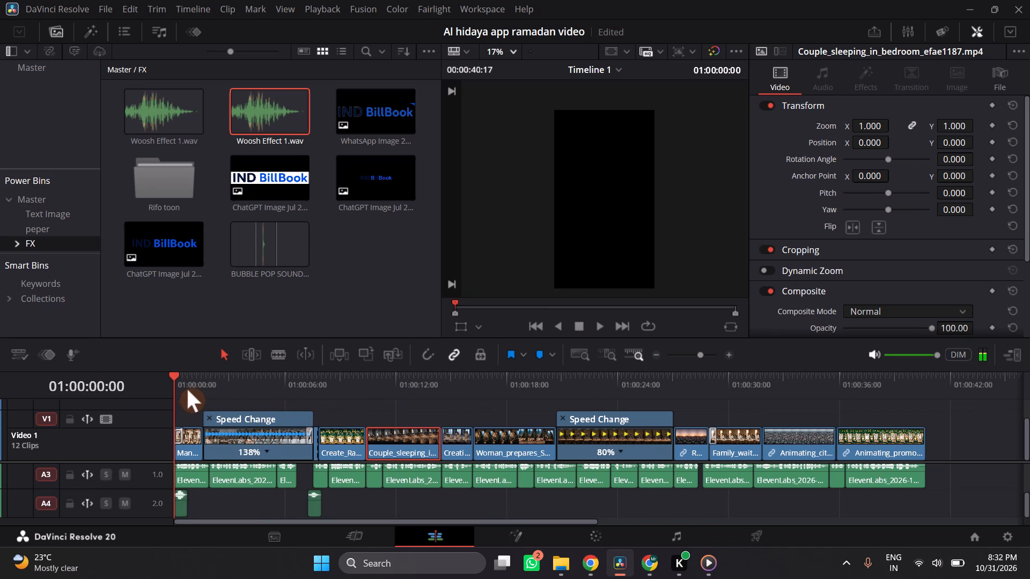
{"action": "left_click", "coordinate": [187, 385]}
{"action": "left_click_drag", "start_coordinate": [189, 384], "coordinate": [252, 380]}
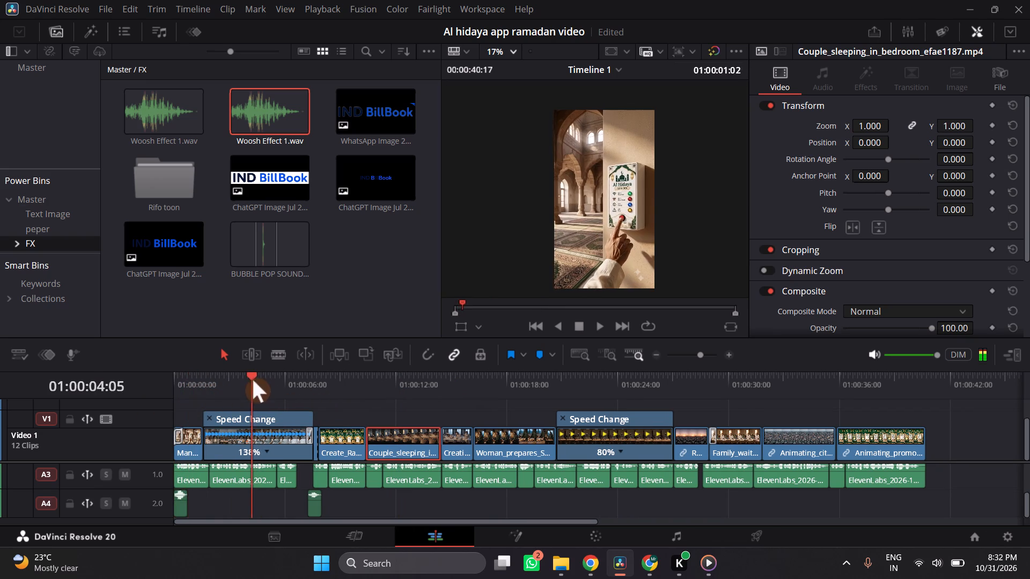
Open the 138% speed Man_pressing_device clip in Fusion and move both of its nodes to the middle of the node graph.
{"action": "left_click", "coordinate": [273, 430]}
{"action": "scroll", "coordinate": [307, 392], "scroll_direction": "up", "scroll_amount": 3}
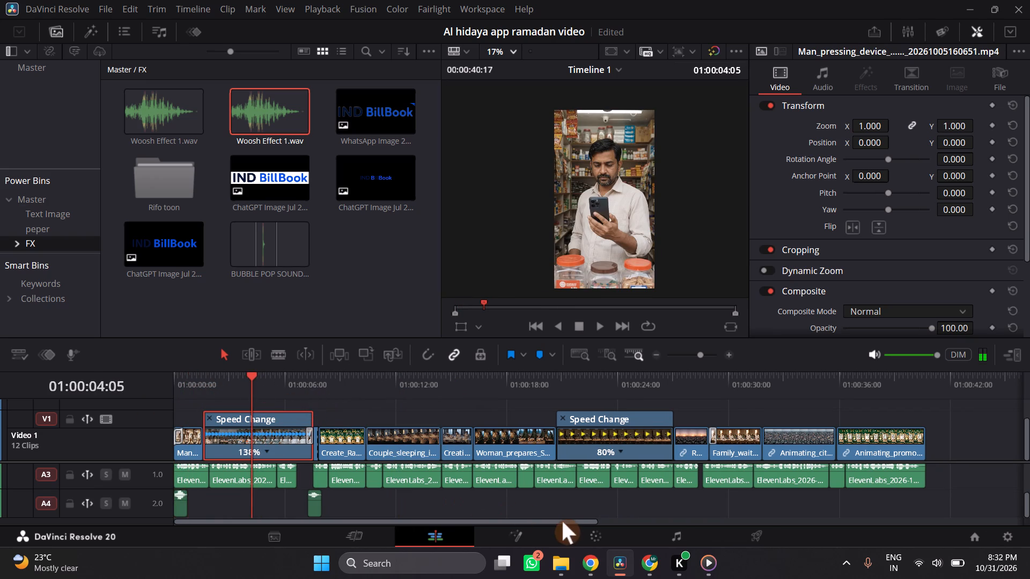
{"action": "left_click", "coordinate": [528, 528]}
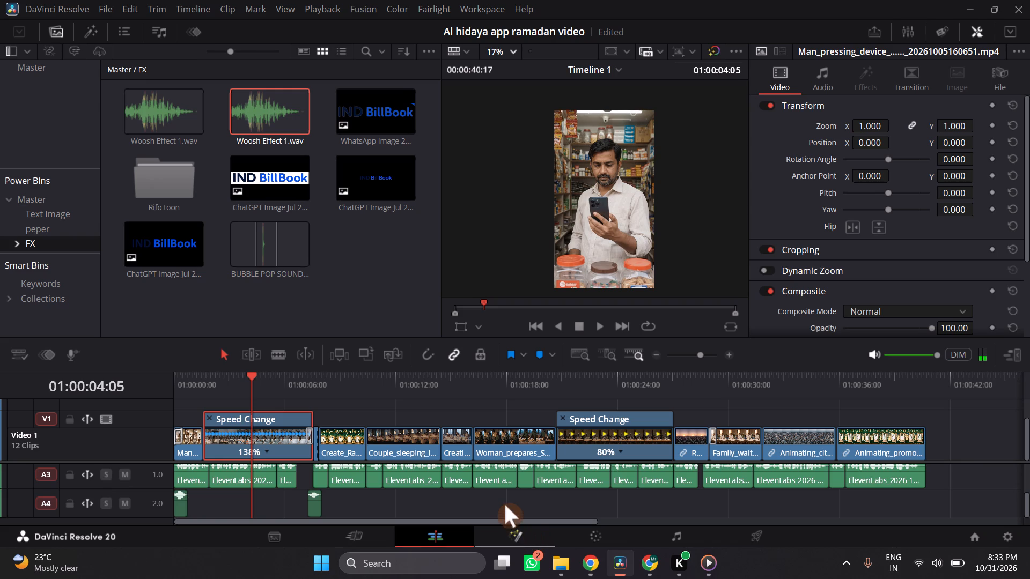
{"action": "left_click_drag", "start_coordinate": [437, 383], "coordinate": [35, 384]}
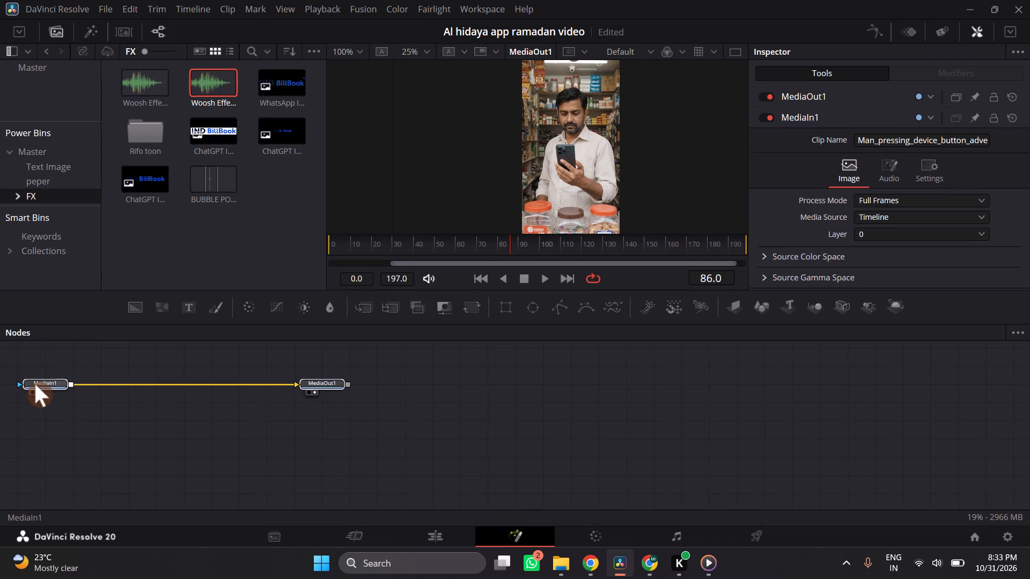
{"action": "left_click_drag", "start_coordinate": [35, 384], "coordinate": [339, 445]}
{"action": "left_click", "coordinate": [402, 400]}
Examine the Image, Audio and Settings properties of the MediaIn1 node.
{"action": "left_click", "coordinate": [352, 441]}
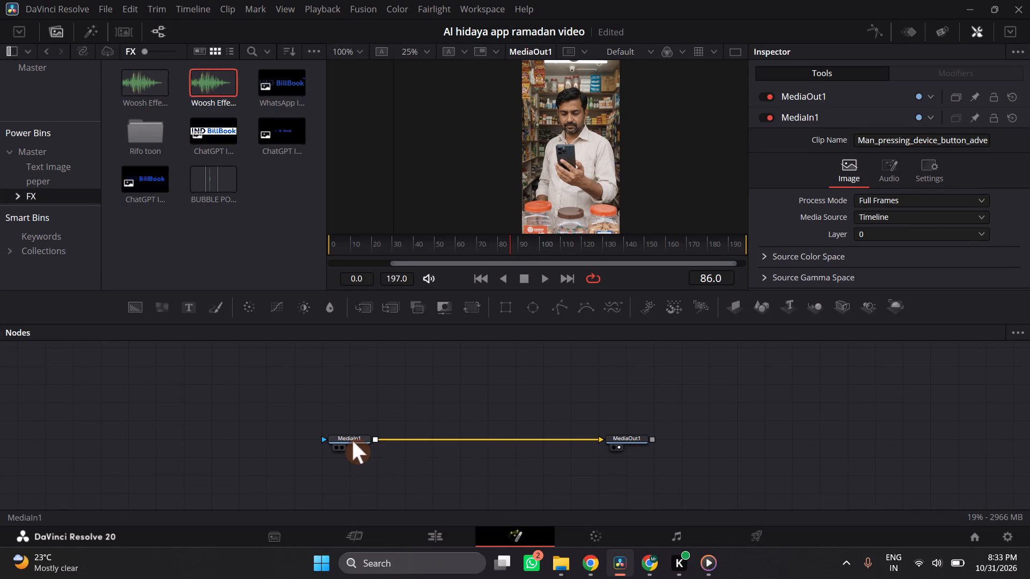
{"action": "scroll", "coordinate": [870, 233], "scroll_direction": "down", "scroll_amount": 2}
{"action": "scroll", "coordinate": [870, 233], "scroll_direction": "up", "scroll_amount": 3}
{"action": "left_click", "coordinate": [886, 145]}
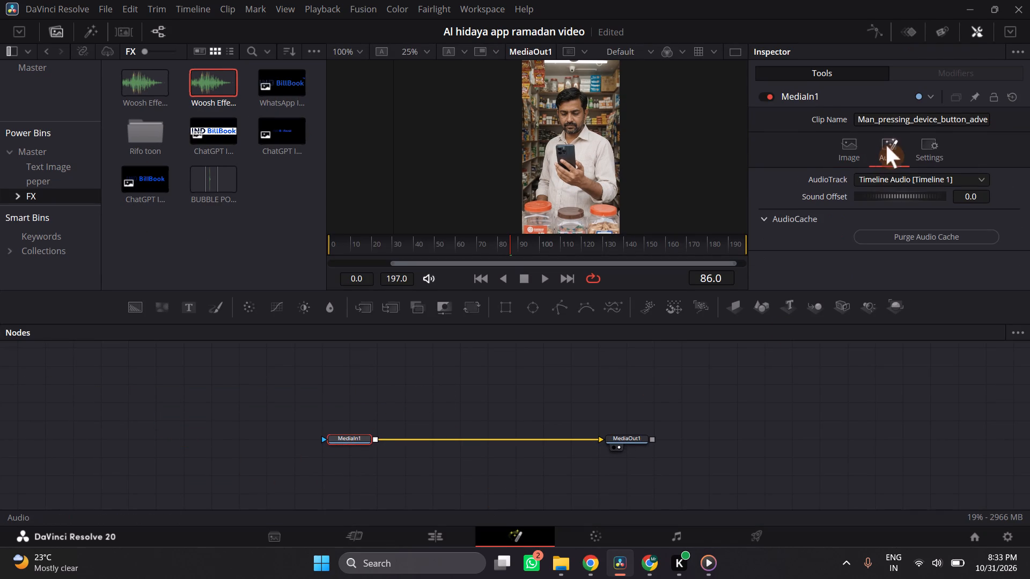
{"action": "left_click", "coordinate": [922, 153]}
{"action": "scroll", "coordinate": [921, 207], "scroll_direction": "down", "scroll_amount": 2}
{"action": "scroll", "coordinate": [921, 212], "scroll_direction": "up", "scroll_amount": 3}
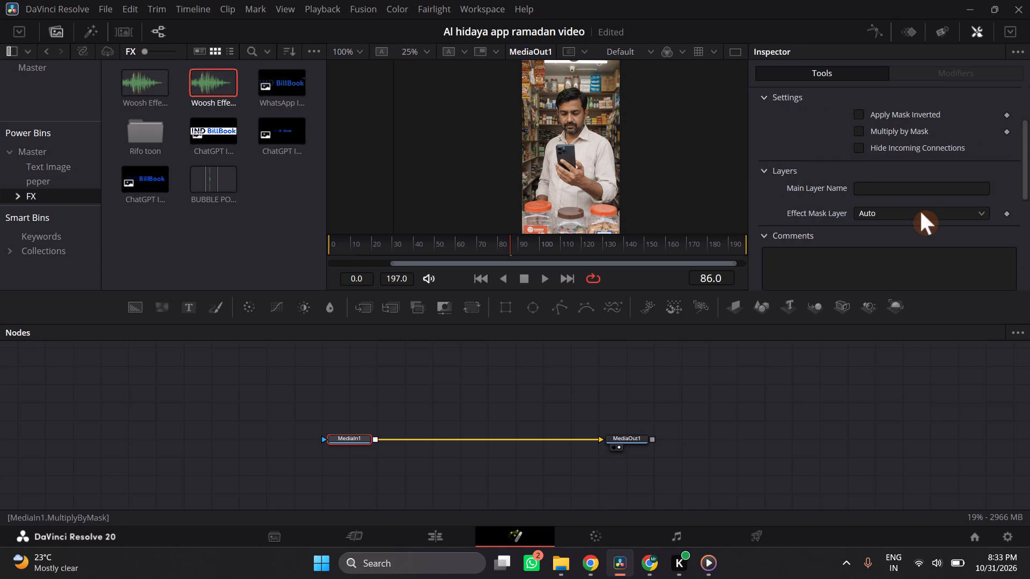
{"action": "scroll", "coordinate": [899, 241], "scroll_direction": "up", "scroll_amount": 1}
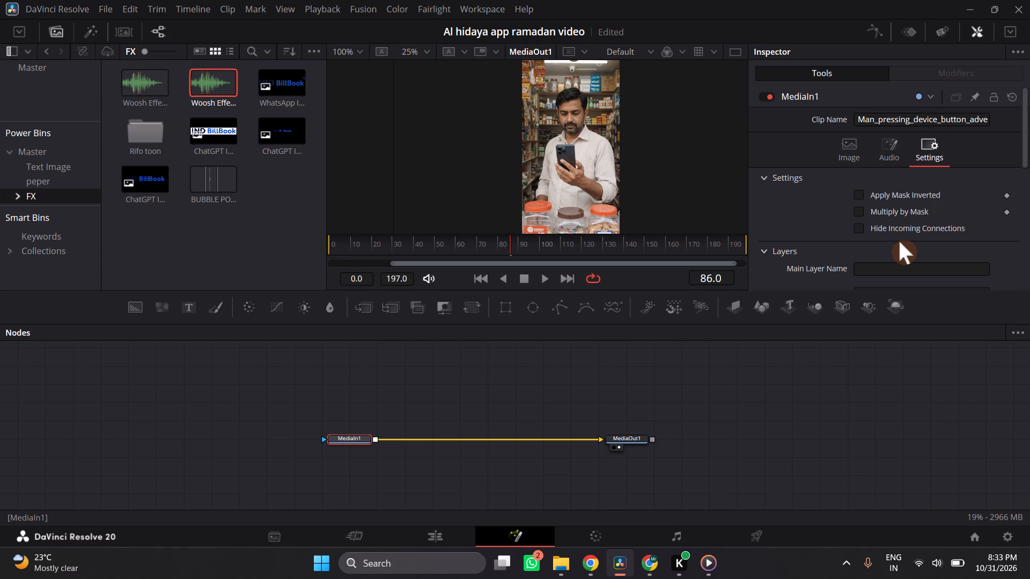
{"action": "left_click", "coordinate": [860, 149]}
{"action": "scroll", "coordinate": [920, 250], "scroll_direction": "down", "scroll_amount": 4}
{"action": "scroll", "coordinate": [920, 250], "scroll_direction": "up", "scroll_amount": 4}
{"action": "left_click", "coordinate": [899, 150]}
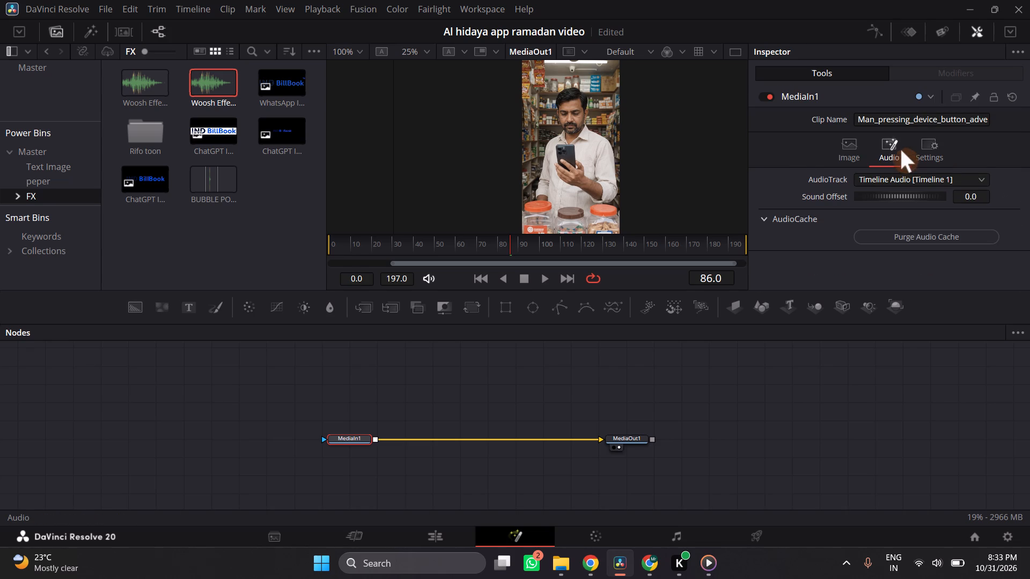
{"action": "scroll", "coordinate": [913, 216], "scroll_direction": "down", "scroll_amount": 2}
{"action": "left_click", "coordinate": [936, 138]}
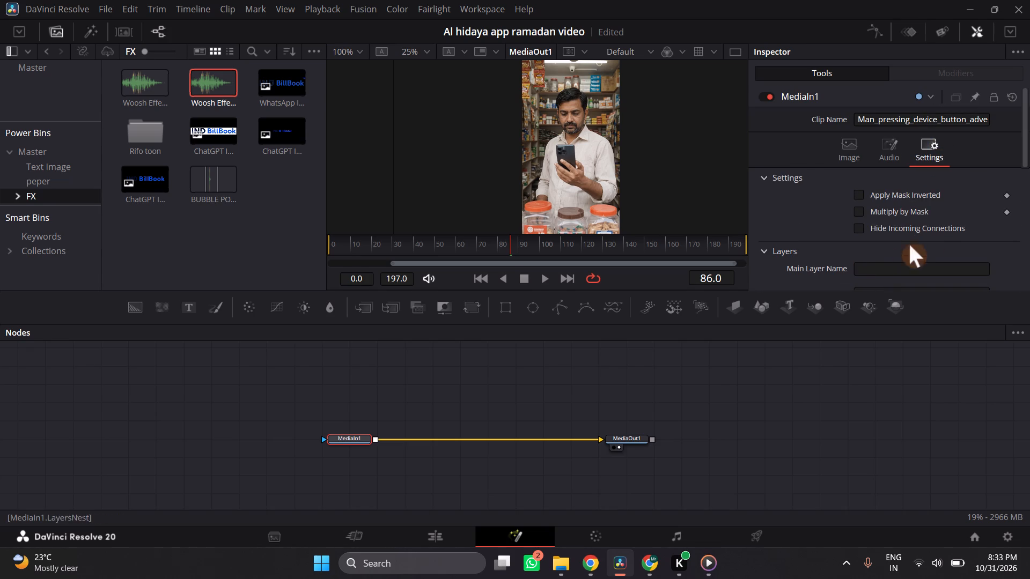
{"action": "scroll", "coordinate": [944, 253], "scroll_direction": "down", "scroll_amount": 3}
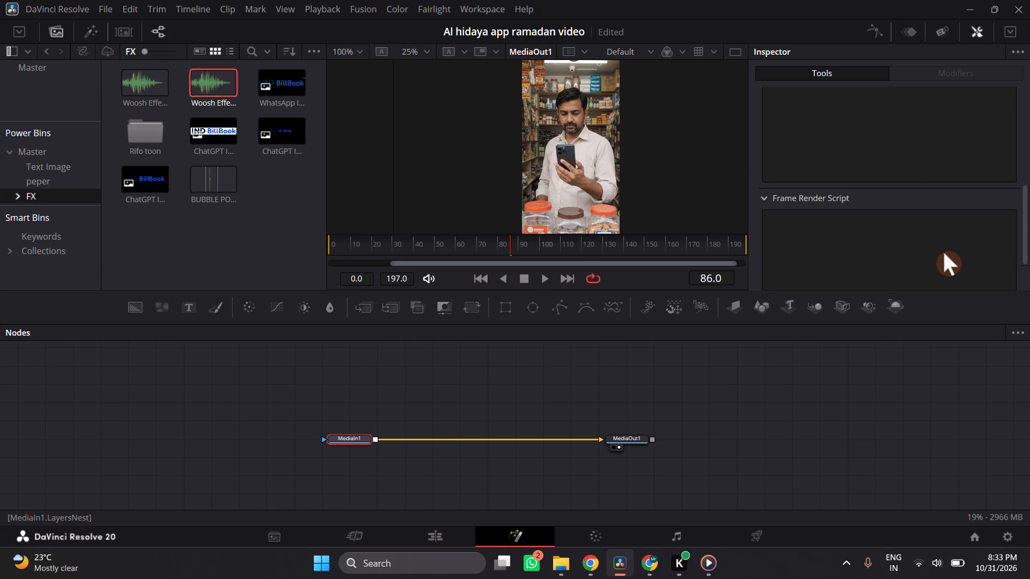
{"action": "scroll", "coordinate": [944, 253], "scroll_direction": "up", "scroll_amount": 6}
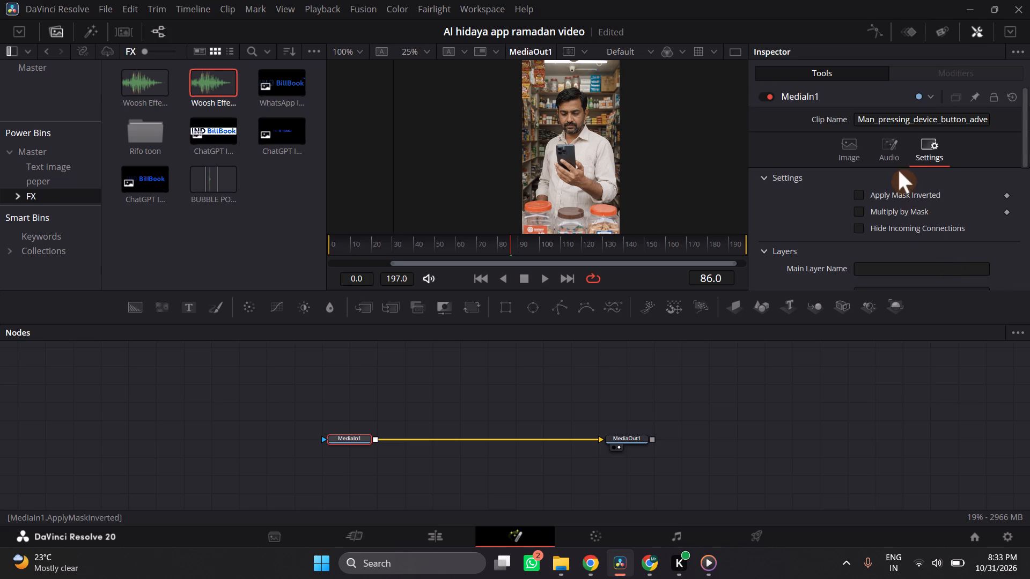
{"action": "scroll", "coordinate": [861, 191], "scroll_direction": "up", "scroll_amount": 2}
{"action": "left_click", "coordinate": [859, 151]}
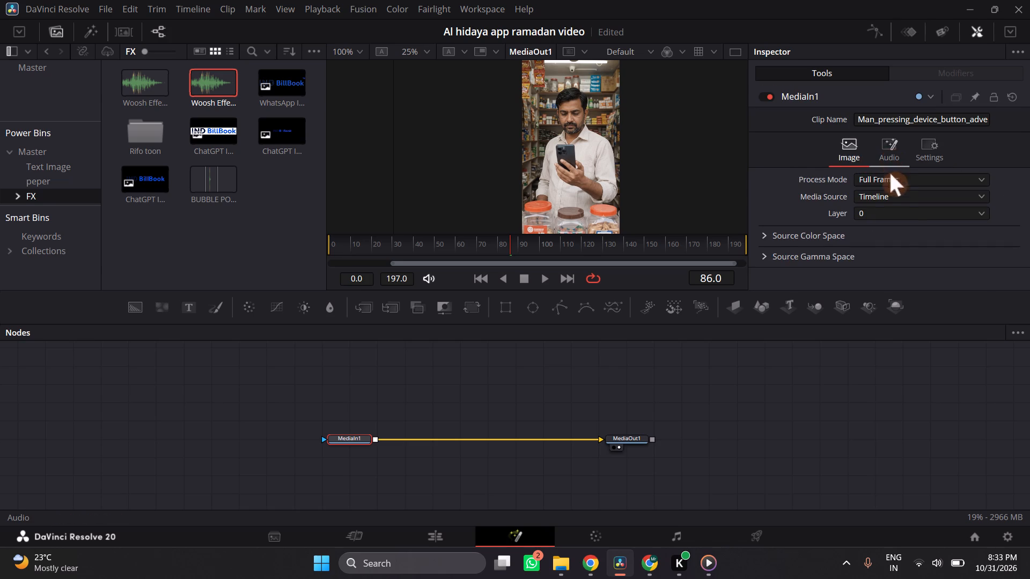
{"action": "scroll", "coordinate": [895, 217], "scroll_direction": "down", "scroll_amount": 1}
{"action": "scroll", "coordinate": [867, 241], "scroll_direction": "up", "scroll_amount": 1}
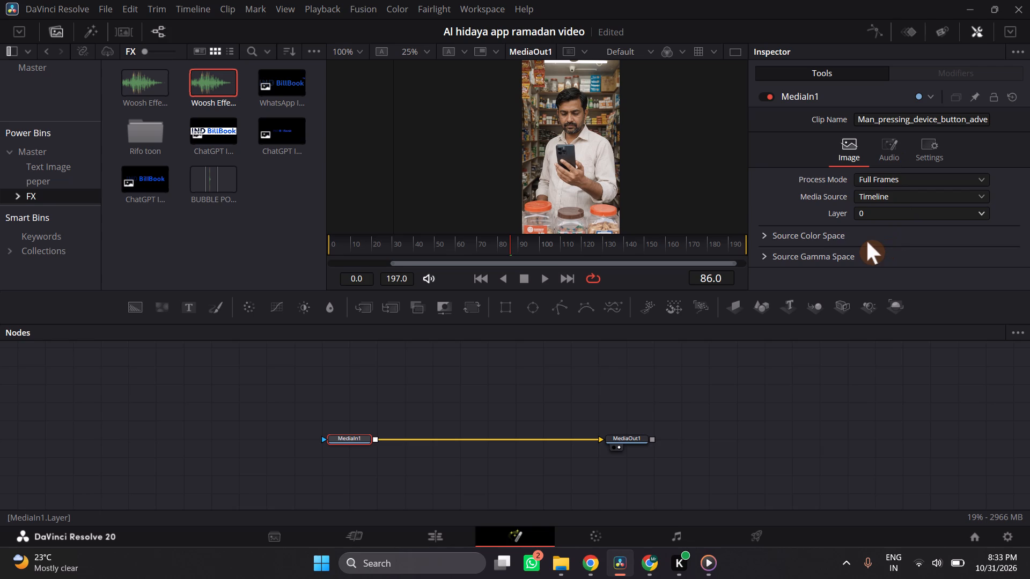
{"action": "left_click", "coordinate": [624, 359]}
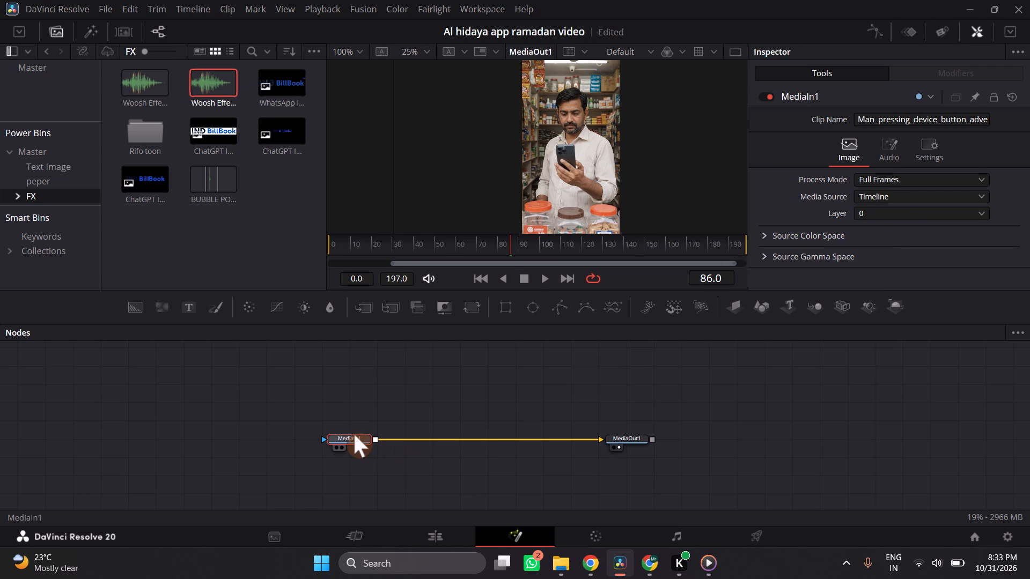
Search the Fusion tools for "motio", replace the search with "blur", and insert a Soft Glow node after MediaIn1.
{"action": "key", "text": "shift+space"}
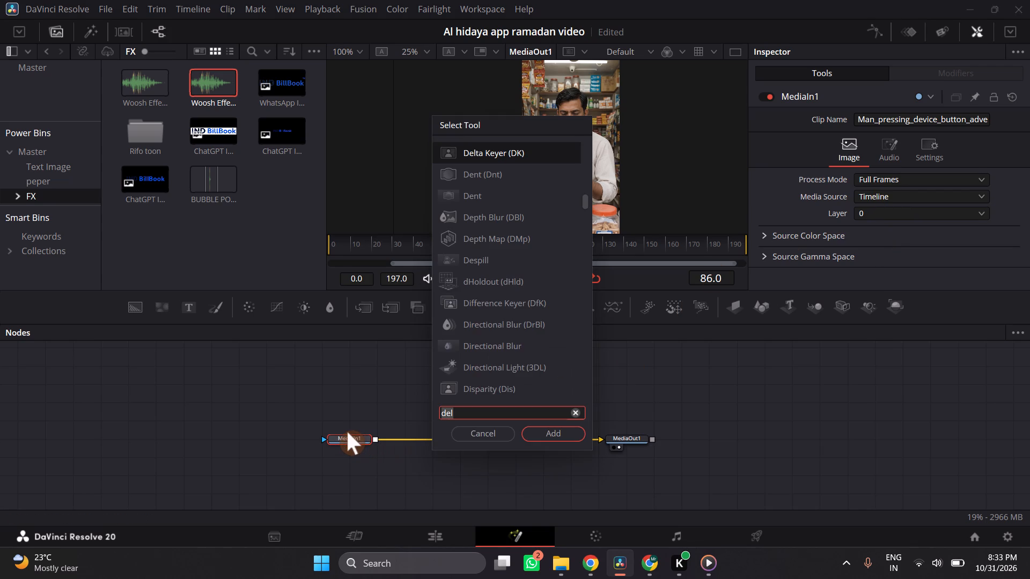
{"action": "type", "text": "mo"}
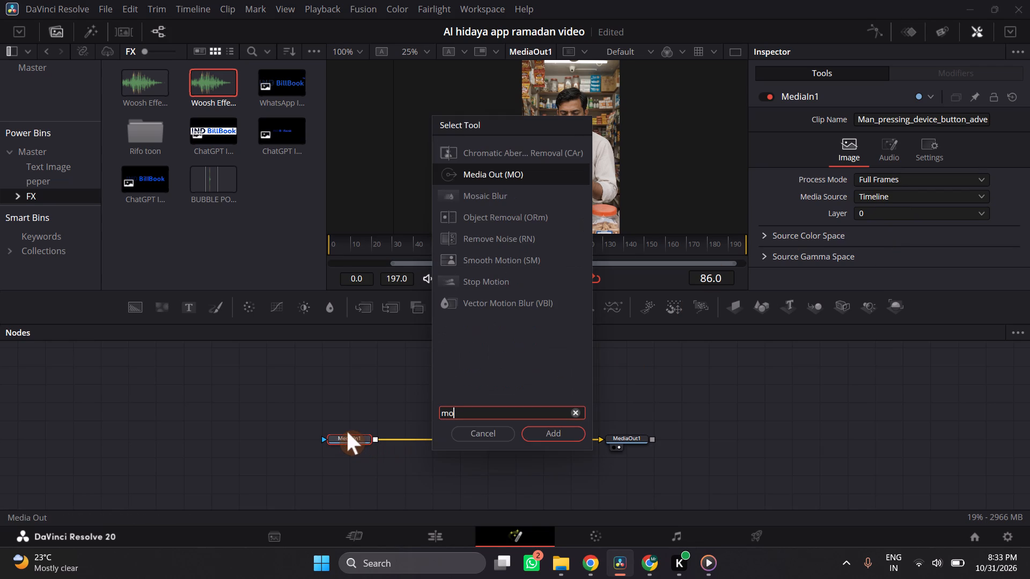
{"action": "type", "text": "tio"}
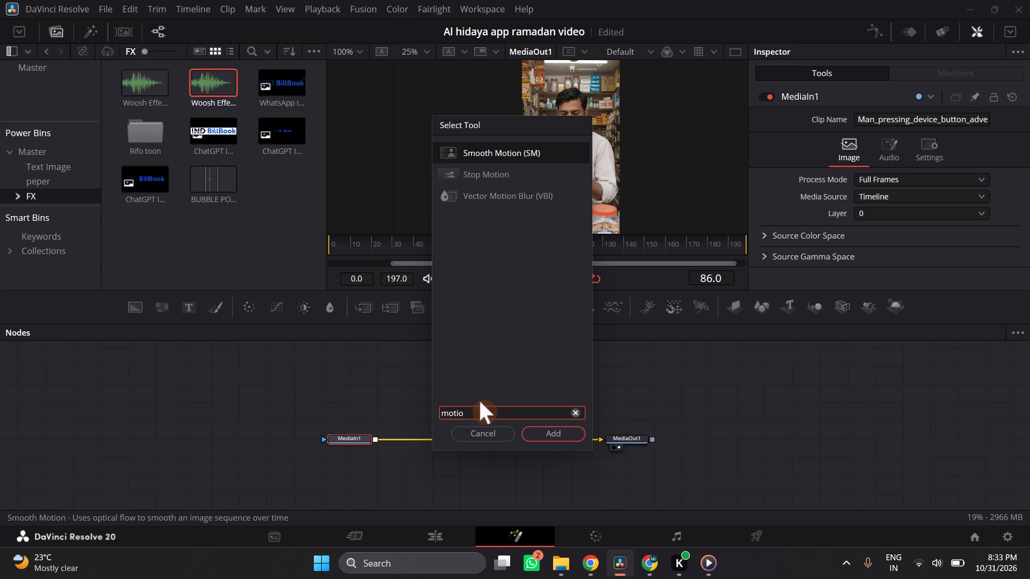
{"action": "left_click", "coordinate": [486, 416]}
{"action": "key", "text": "BackSpace"}
{"action": "key", "text": "BackSpace"}
{"action": "key", "text": "BackSpace"}
{"action": "key", "text": "BackSpace"}
{"action": "key", "text": "BackSpace"}
{"action": "key", "text": "BackSpace"}
{"action": "key", "text": "BackSpace"}
{"action": "key", "text": "BackSpace"}
{"action": "key", "text": "BackSpace"}
{"action": "key", "text": "BackSpace"}
{"action": "key", "text": "BackSpace"}
{"action": "key", "text": "BackSpace"}
{"action": "type", "text": "blu"}
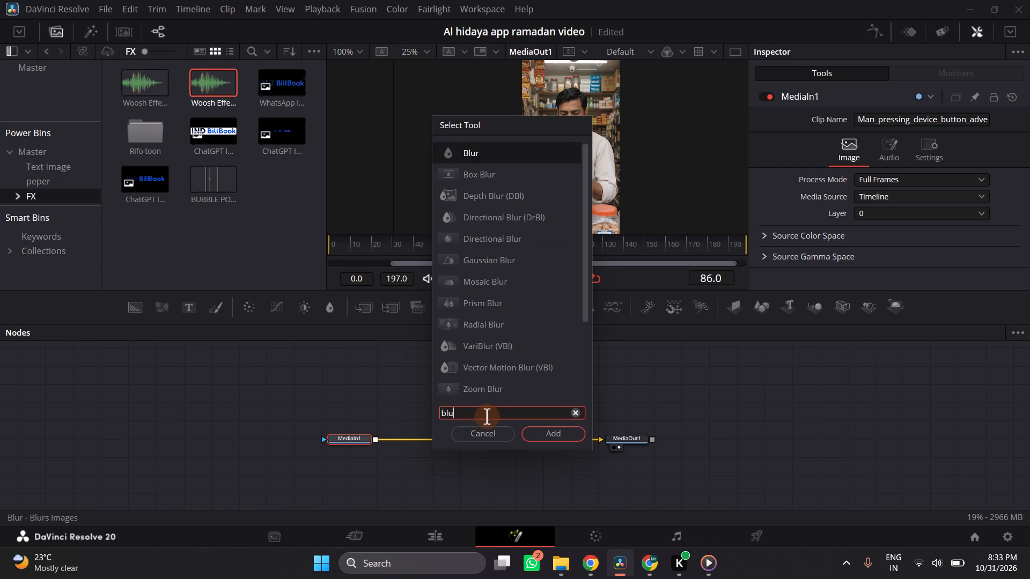
{"action": "key", "text": "r"}
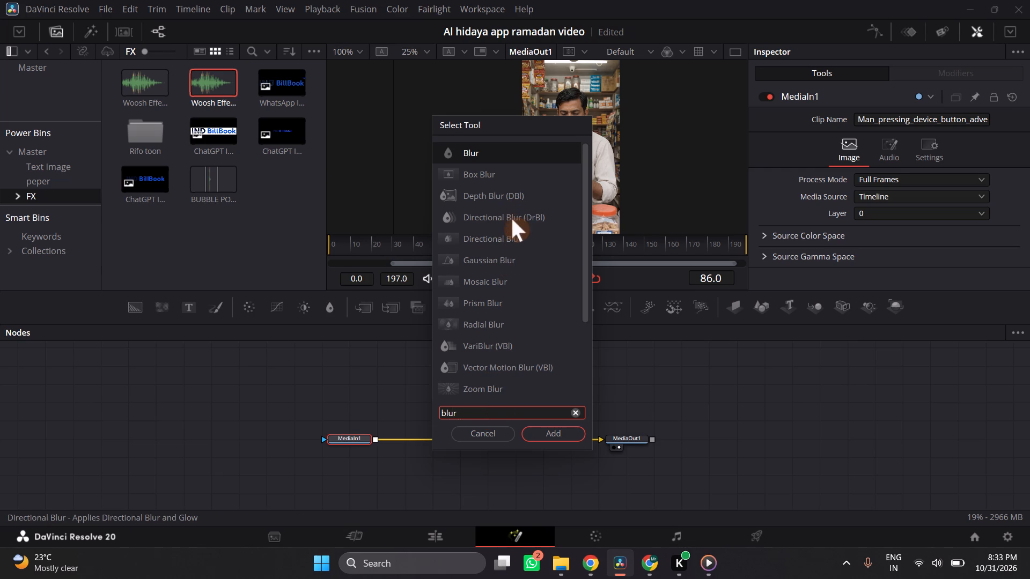
{"action": "scroll", "coordinate": [509, 348], "scroll_direction": "down", "scroll_amount": 1}
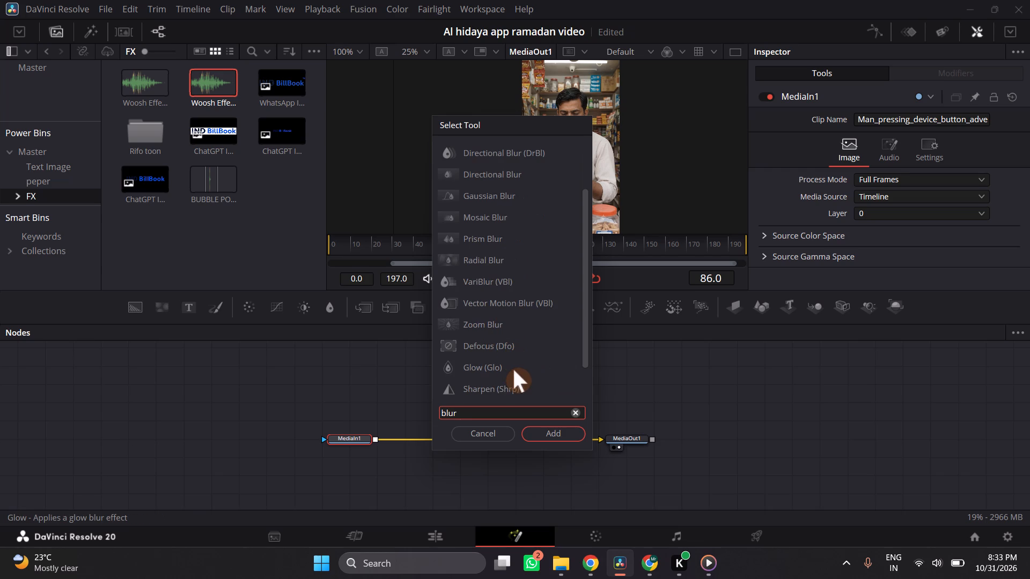
{"action": "scroll", "coordinate": [511, 367], "scroll_direction": "down", "scroll_amount": 1}
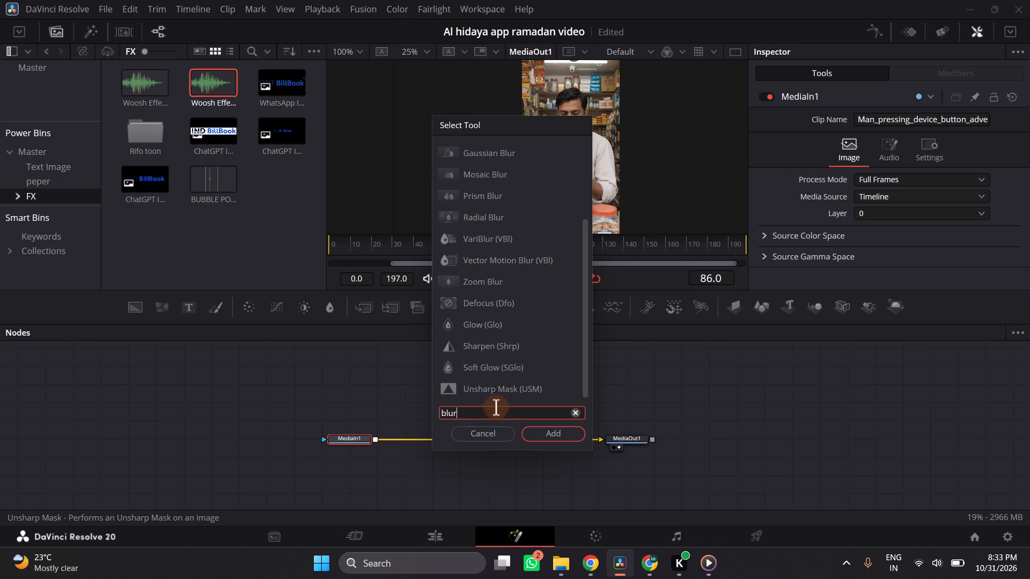
{"action": "left_click", "coordinate": [510, 369]}
{"action": "left_click", "coordinate": [554, 434]}
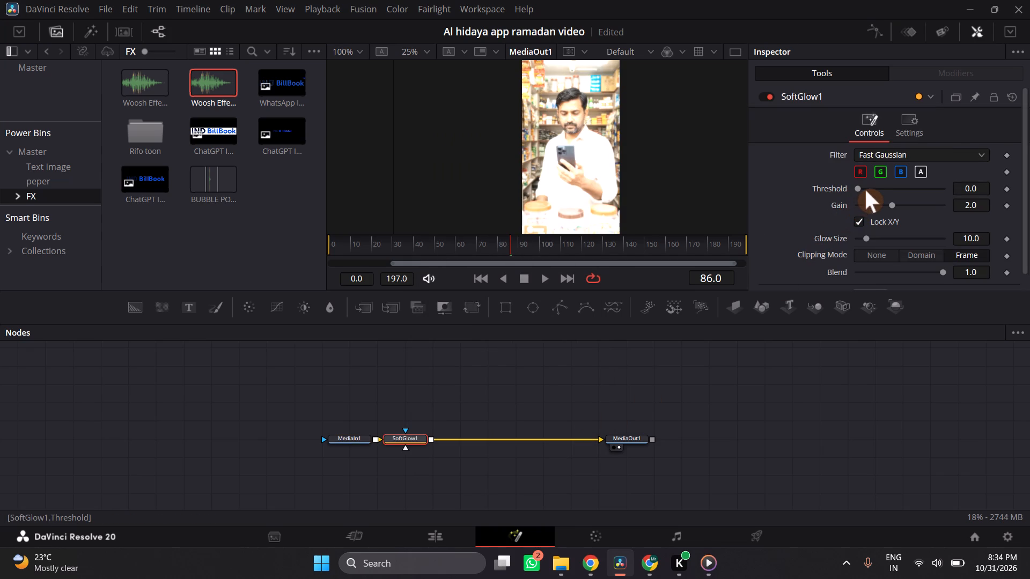
Set the Soft Glow node's threshold to about 0.244 and its gain to about 1.339.
{"action": "left_click_drag", "start_coordinate": [863, 189], "coordinate": [875, 188]}
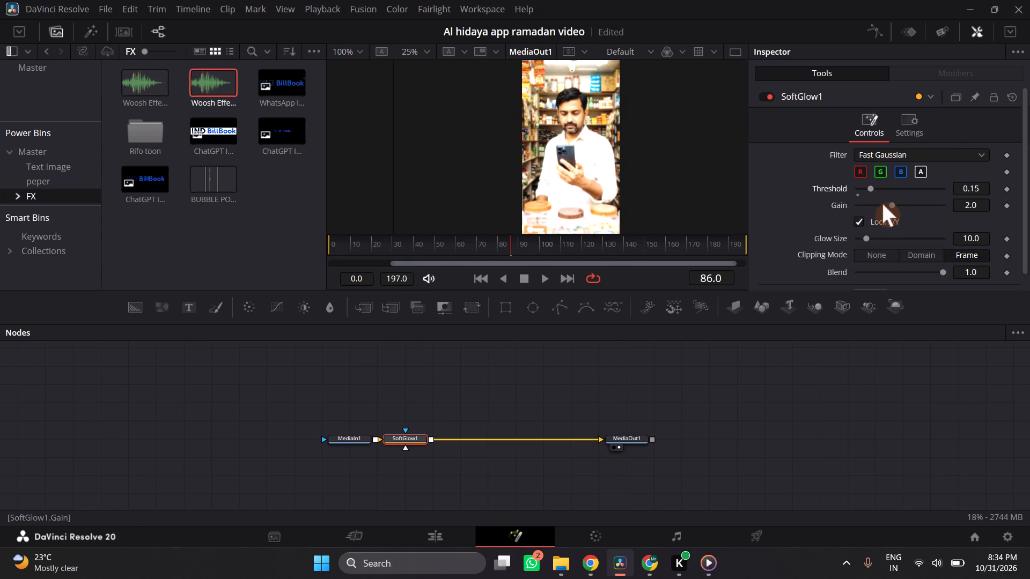
{"action": "left_click_drag", "start_coordinate": [890, 204], "coordinate": [879, 203]}
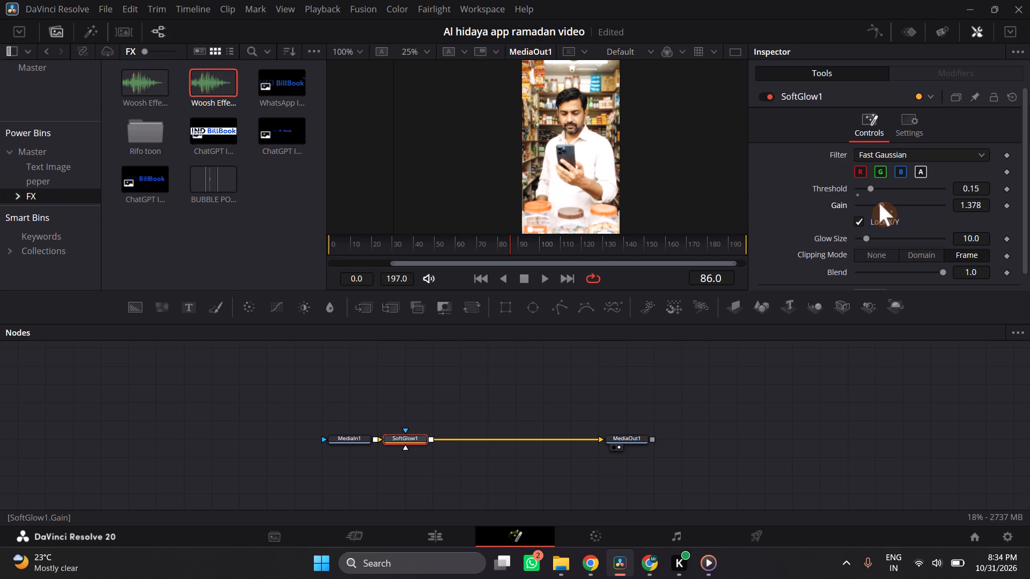
{"action": "left_click_drag", "start_coordinate": [879, 203], "coordinate": [873, 206]}
{"action": "left_click", "coordinate": [874, 205]}
{"action": "left_click_drag", "start_coordinate": [872, 185], "coordinate": [872, 187]}
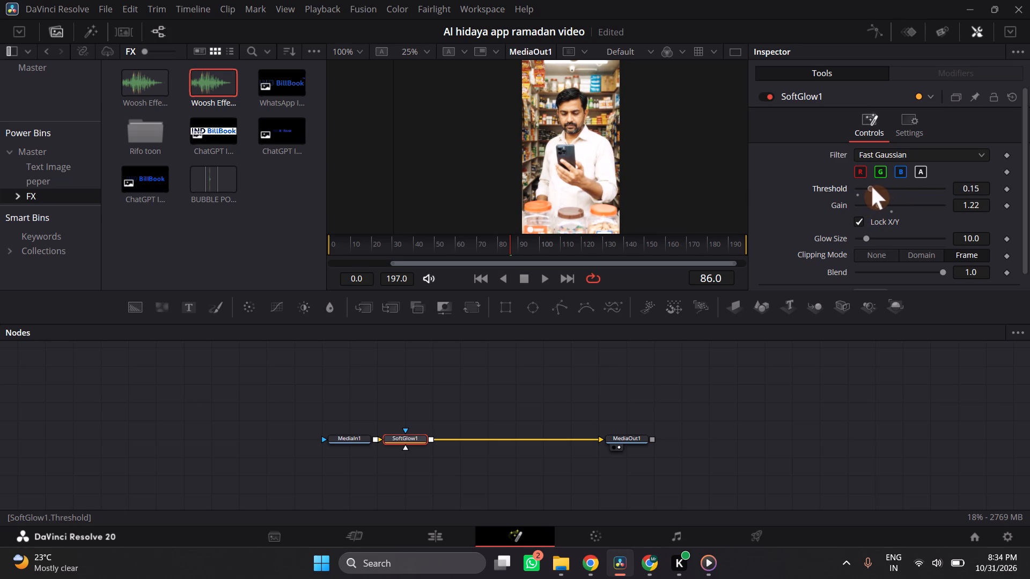
{"action": "left_click_drag", "start_coordinate": [872, 187], "coordinate": [882, 185]}
{"action": "left_click", "coordinate": [882, 203]}
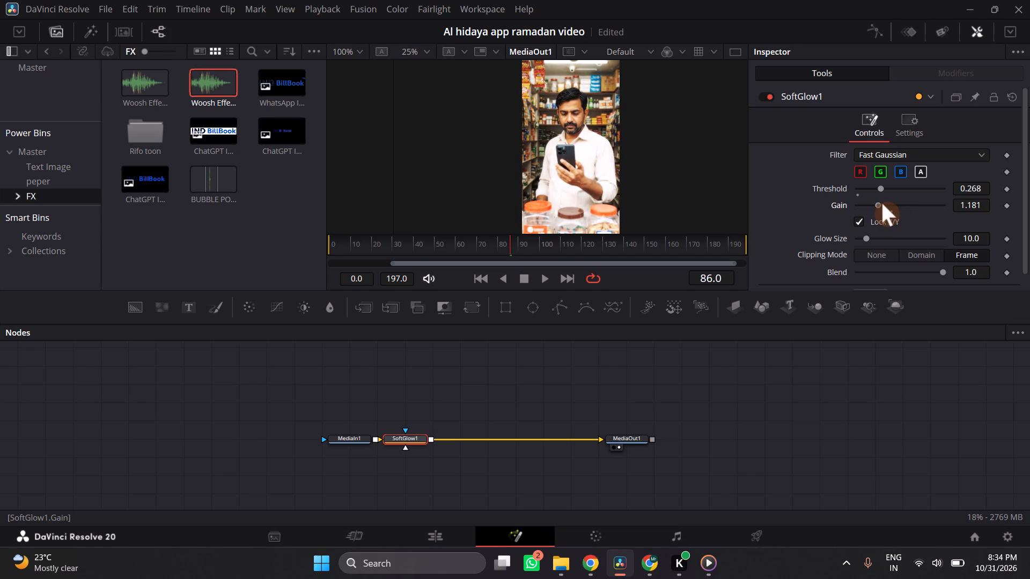
{"action": "left_click", "coordinate": [883, 190]}
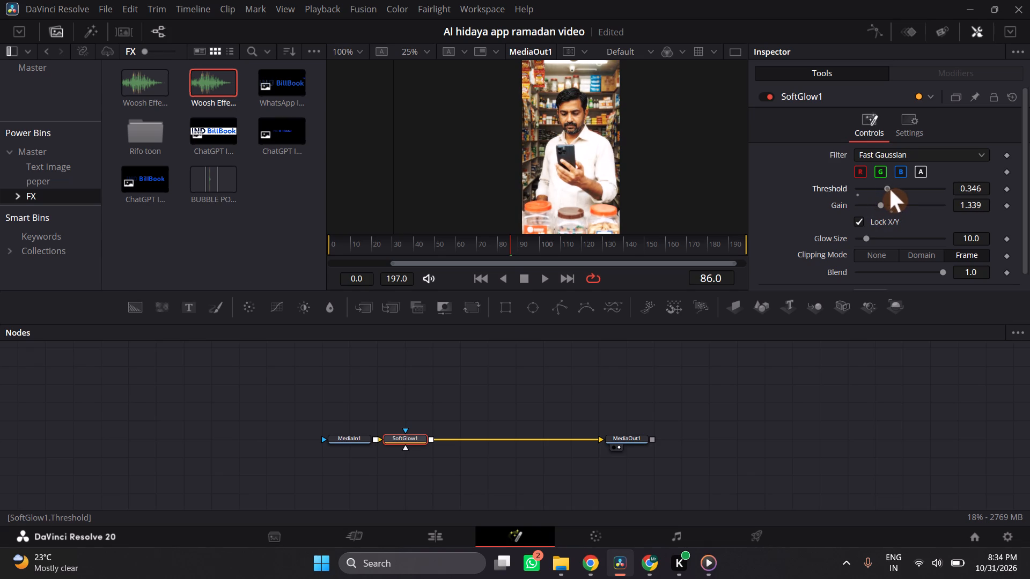
Return to the edit timeline and play from about 01:00:01:12 through the 138% speed clip to review the glow.
{"action": "left_click", "coordinate": [467, 533]}
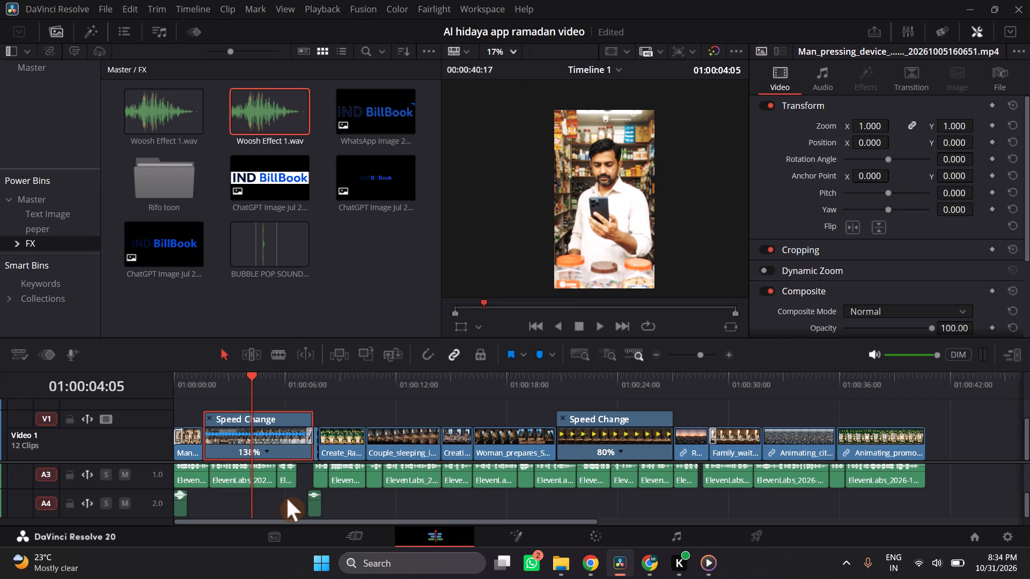
{"action": "left_click_drag", "start_coordinate": [223, 381], "coordinate": [202, 383]}
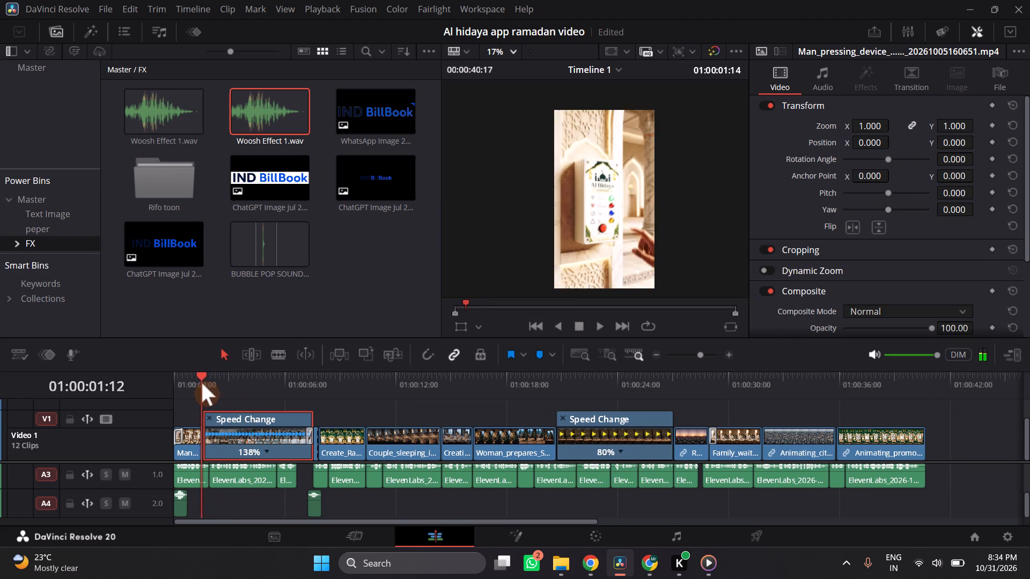
{"action": "key", "text": "space"}
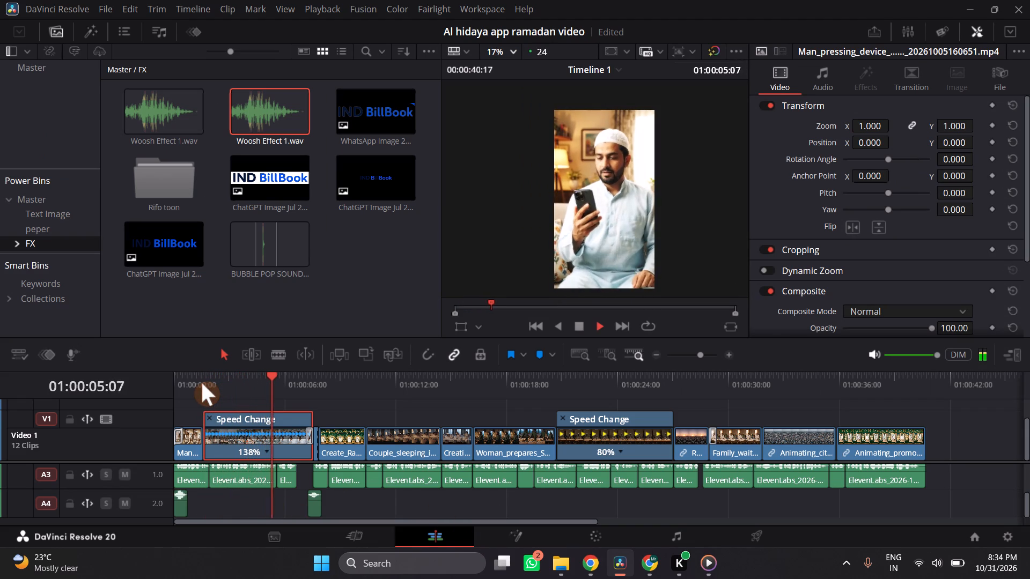
{"action": "key", "text": "space"}
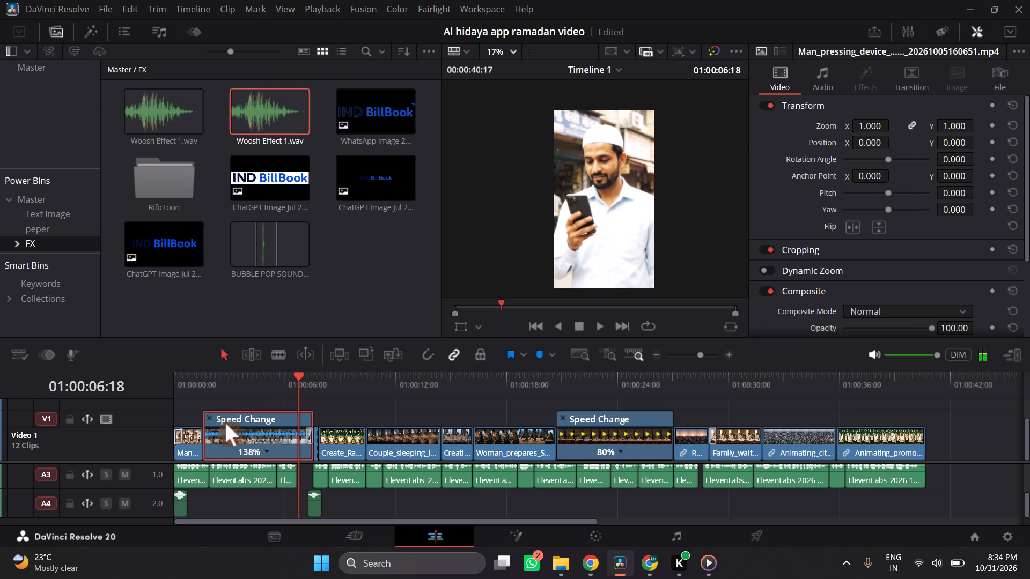
Reopen the 138% speed clip in Fusion and set its Soft Glow threshold to about 0.268 and gain to about 0.748.
{"action": "left_click", "coordinate": [277, 382]}
{"action": "left_click", "coordinate": [539, 533]}
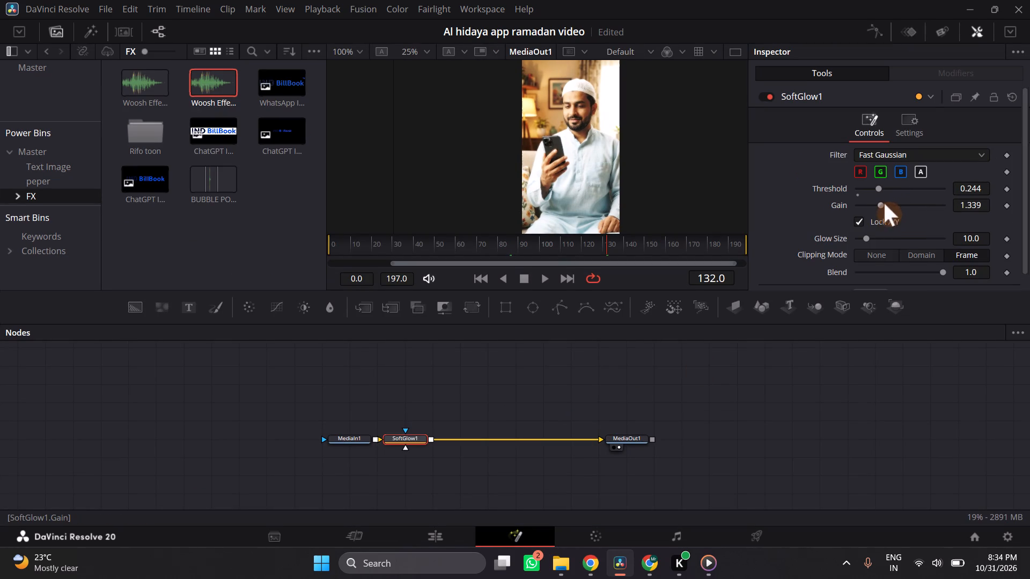
{"action": "left_click_drag", "start_coordinate": [884, 203], "coordinate": [903, 207]}
{"action": "left_click_drag", "start_coordinate": [879, 187], "coordinate": [869, 190]}
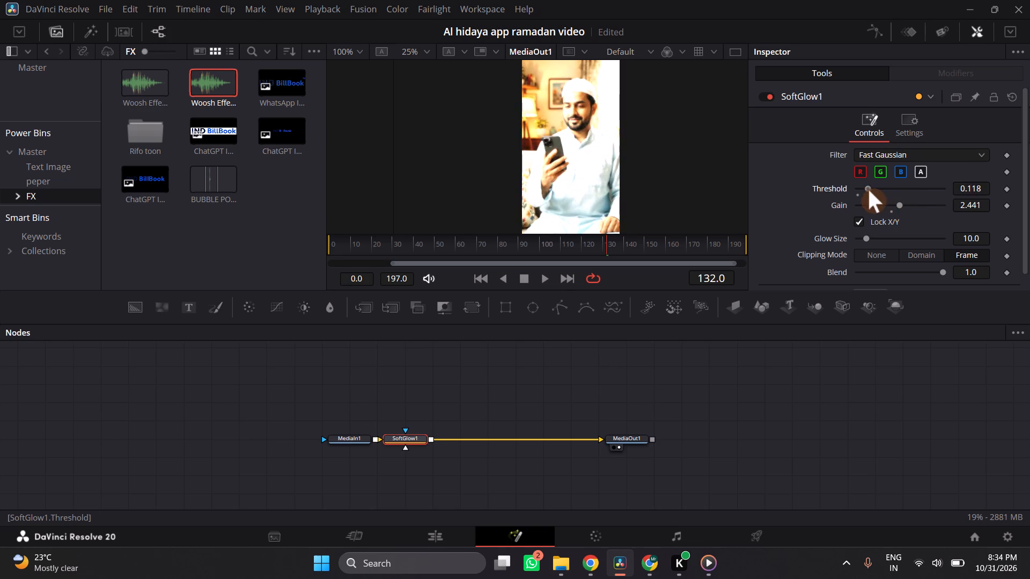
{"action": "left_click_drag", "start_coordinate": [869, 190], "coordinate": [907, 189]}
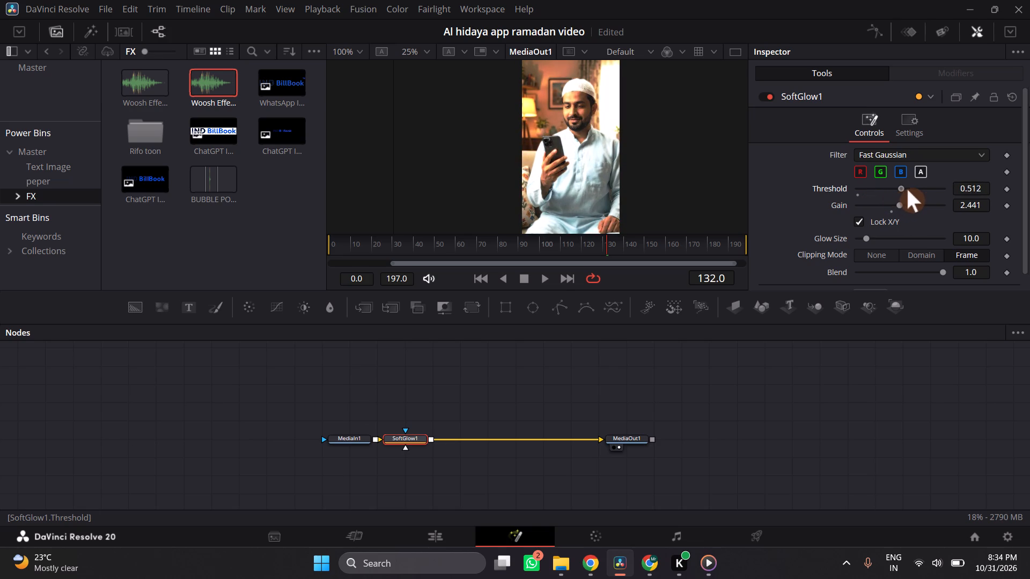
{"action": "left_click_drag", "start_coordinate": [907, 189], "coordinate": [888, 194]}
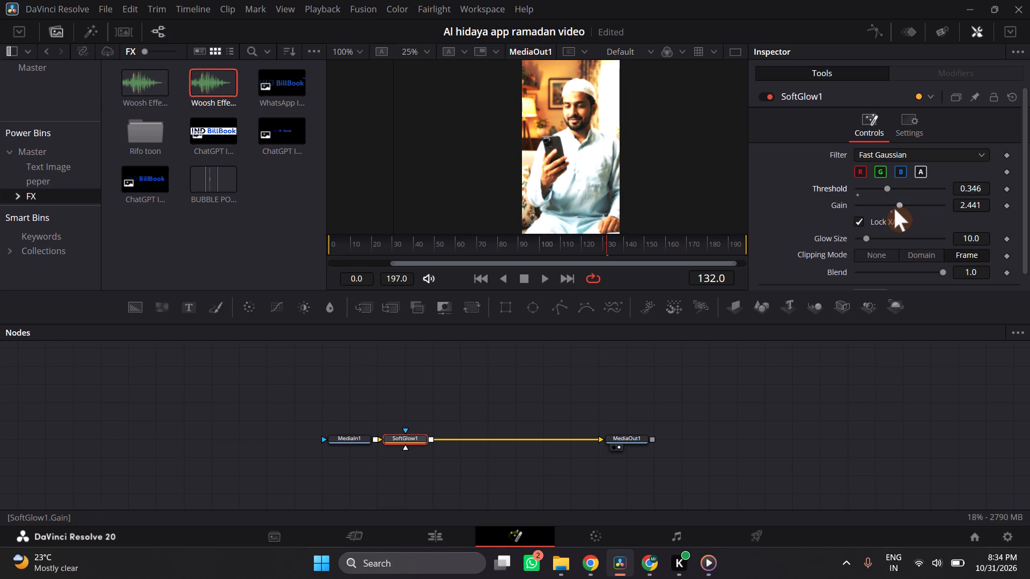
{"action": "left_click_drag", "start_coordinate": [897, 203], "coordinate": [883, 207]}
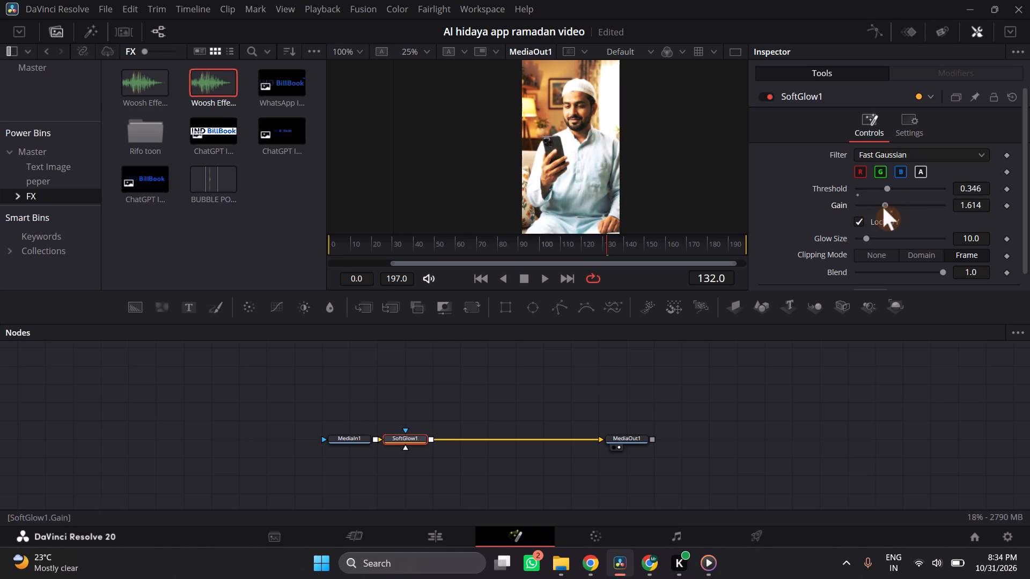
{"action": "left_click_drag", "start_coordinate": [883, 207], "coordinate": [913, 211]}
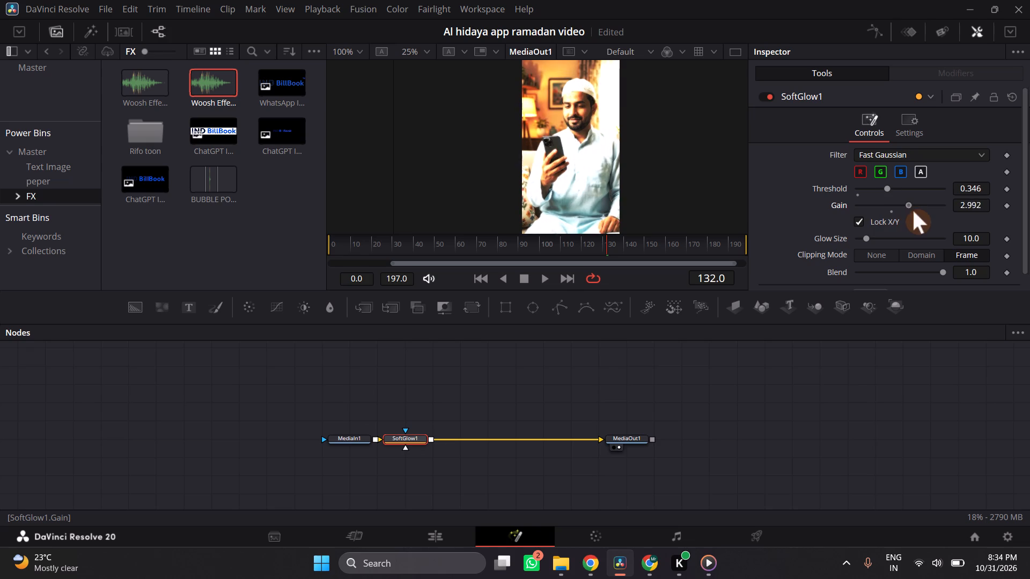
{"action": "left_click_drag", "start_coordinate": [913, 211], "coordinate": [871, 213]}
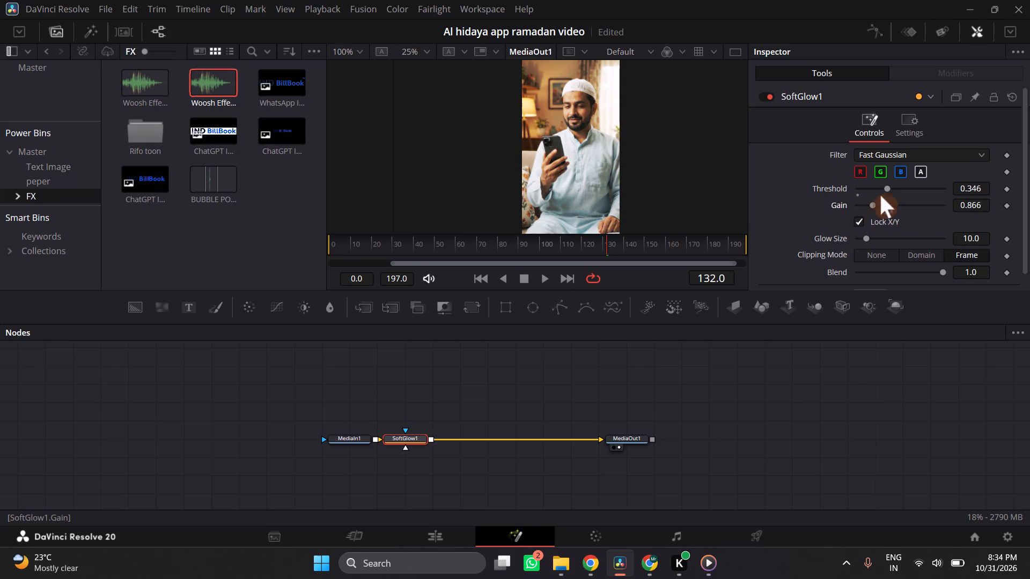
{"action": "left_click_drag", "start_coordinate": [891, 190], "coordinate": [850, 188]}
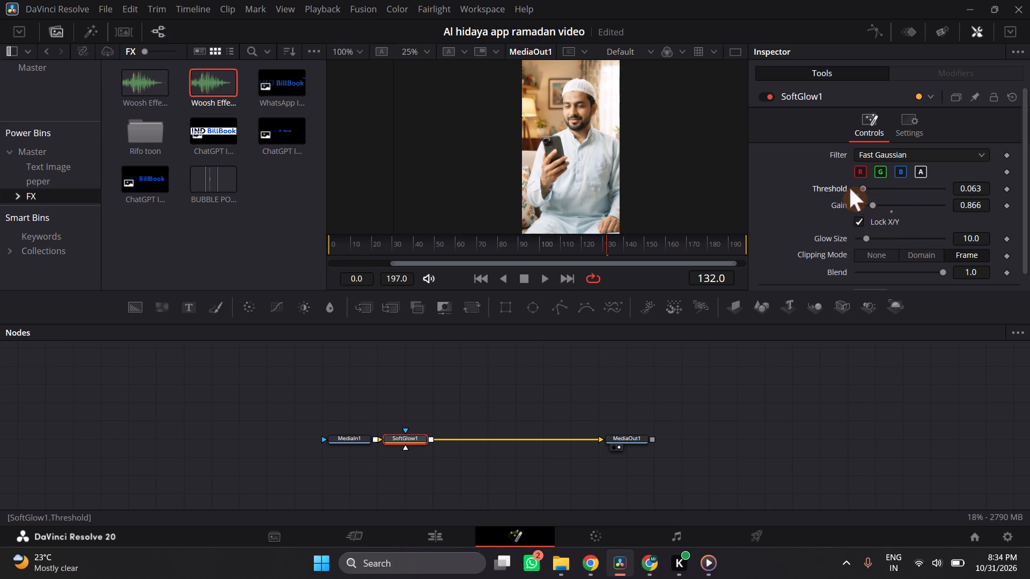
{"action": "left_click_drag", "start_coordinate": [850, 188], "coordinate": [947, 189]}
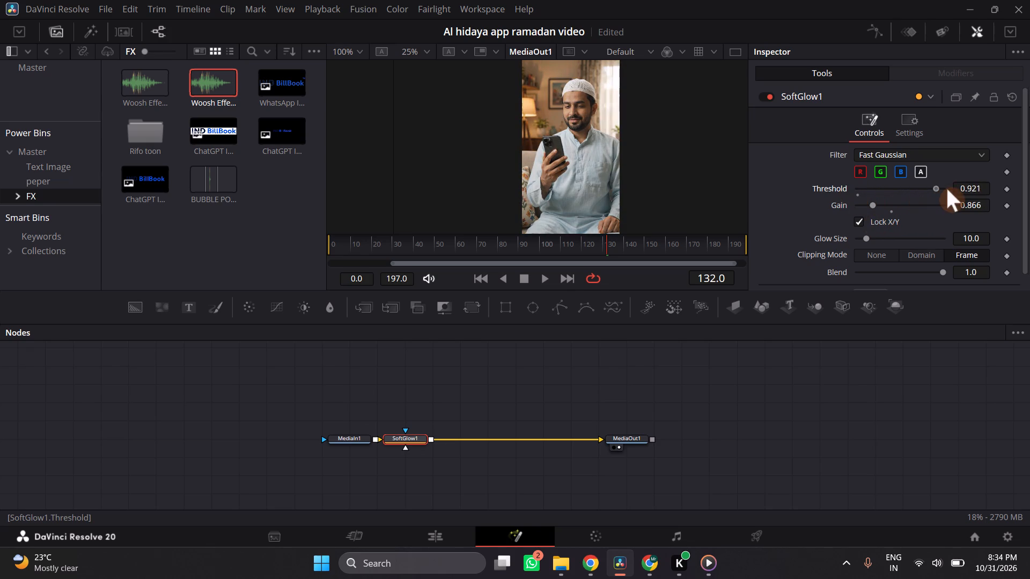
{"action": "left_click_drag", "start_coordinate": [947, 189], "coordinate": [927, 189]}
{"action": "left_click_drag", "start_coordinate": [881, 204], "coordinate": [922, 205]}
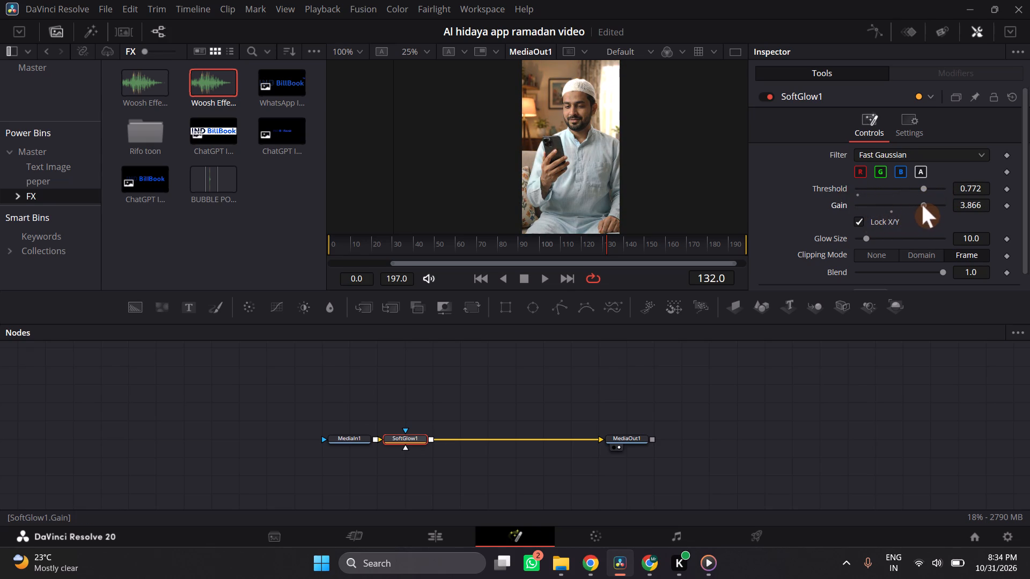
{"action": "left_click_drag", "start_coordinate": [922, 205], "coordinate": [870, 203]}
{"action": "left_click_drag", "start_coordinate": [943, 206], "coordinate": [870, 207]}
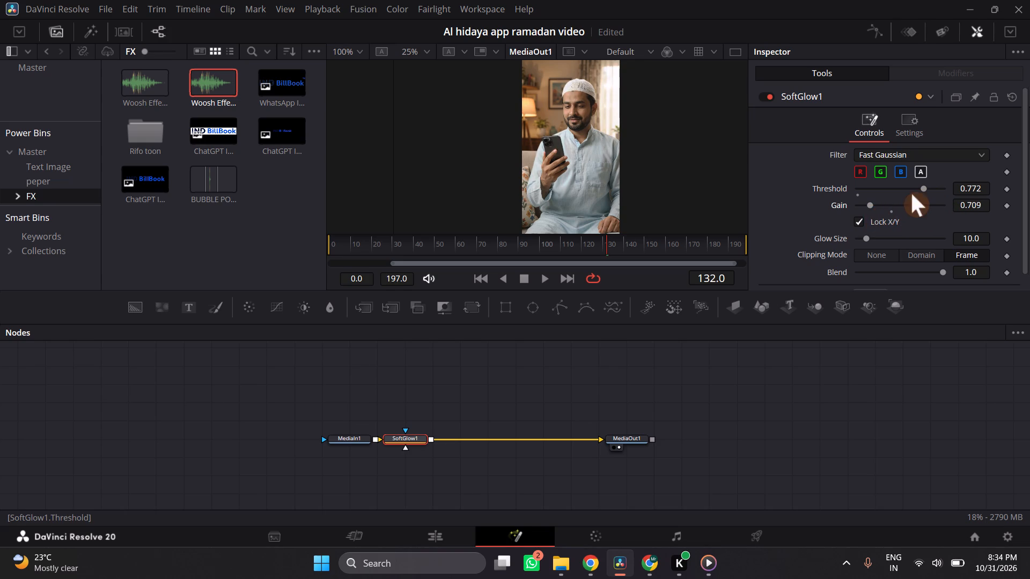
{"action": "left_click_drag", "start_coordinate": [926, 190], "coordinate": [843, 191]}
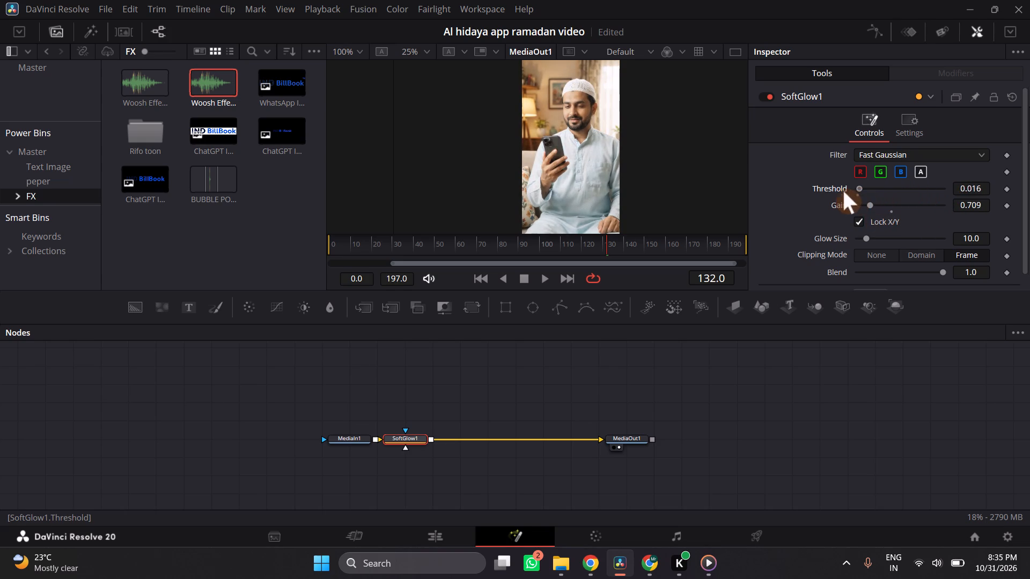
{"action": "left_click_drag", "start_coordinate": [843, 191], "coordinate": [883, 193]}
{"action": "left_click", "coordinate": [873, 202]}
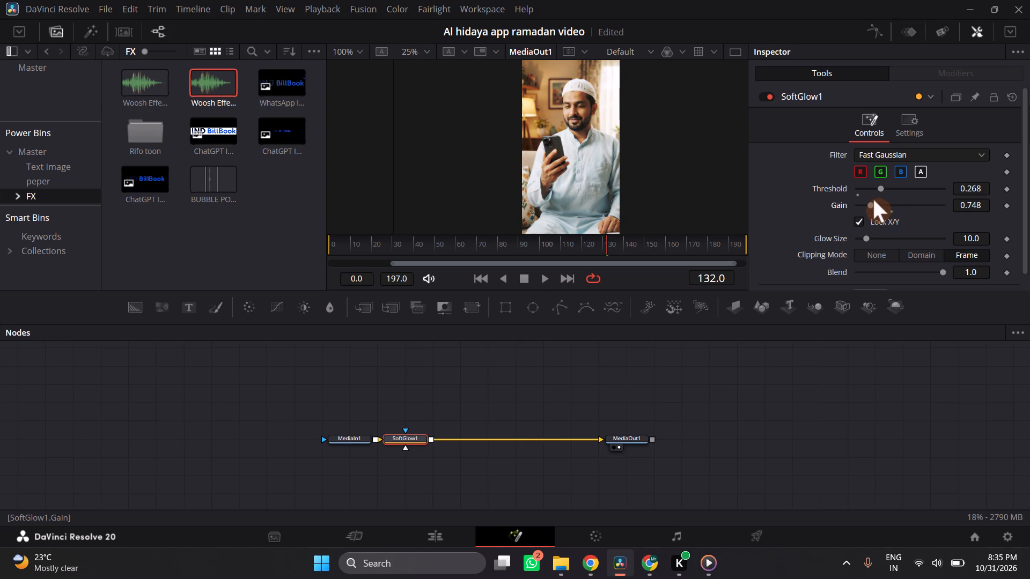
Return to the edit timeline and play the 138% speed clip into the Ramadan Special Update clip to review the softened glow.
{"action": "left_click", "coordinate": [451, 530]}
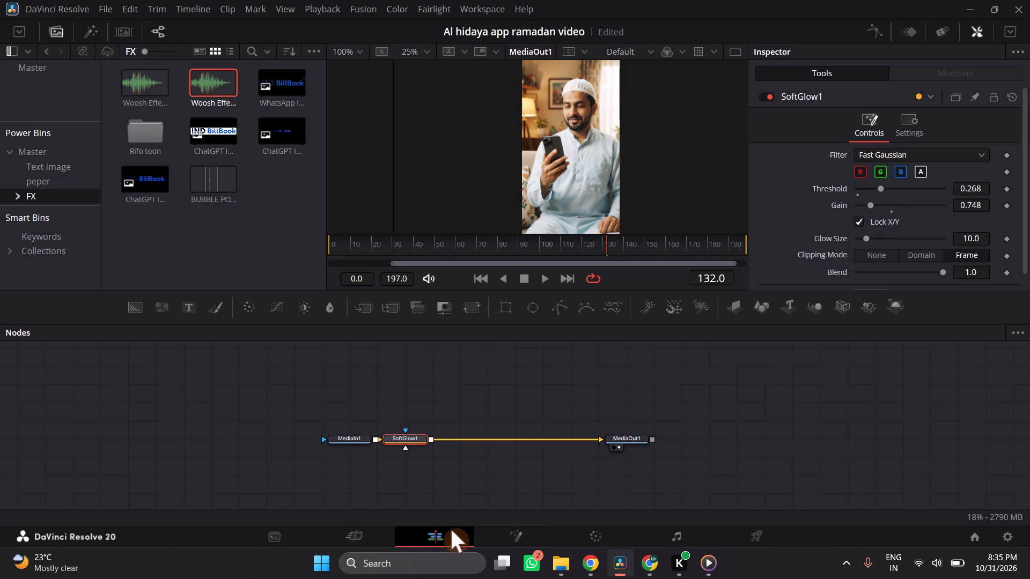
{"action": "left_click", "coordinate": [228, 388]}
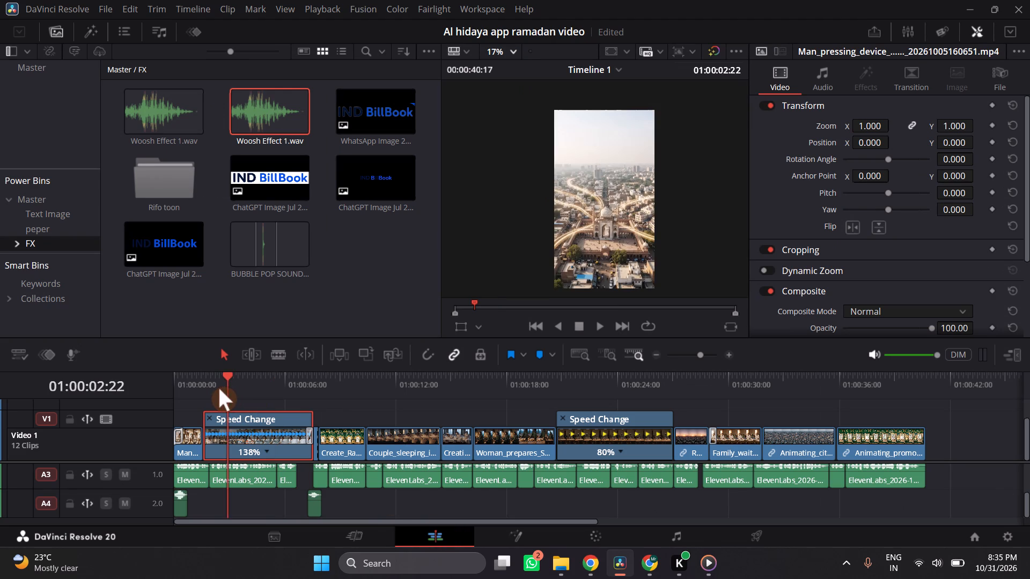
{"action": "left_click", "coordinate": [217, 388]}
{"action": "key", "text": "space"}
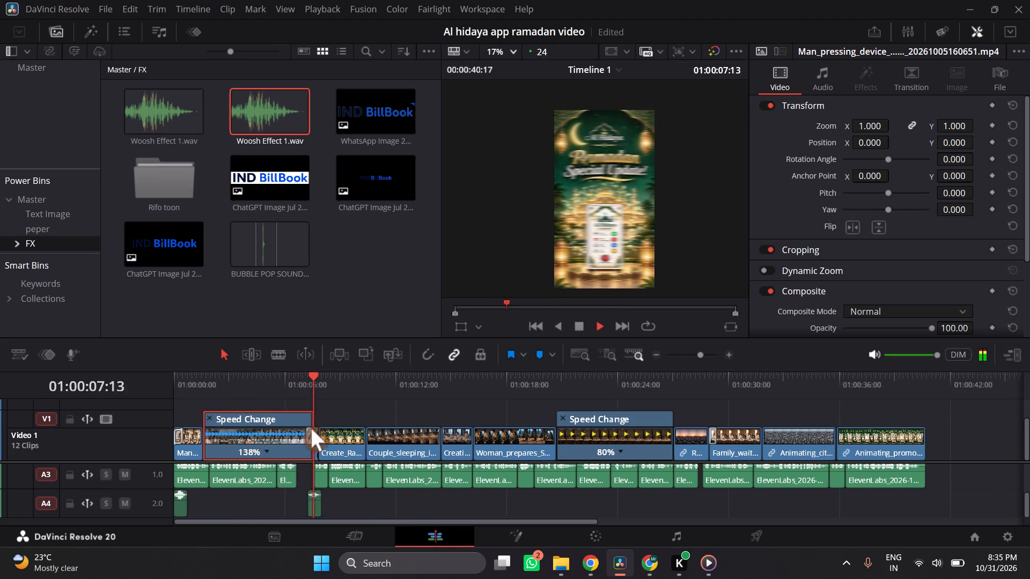
{"action": "key", "text": "space"}
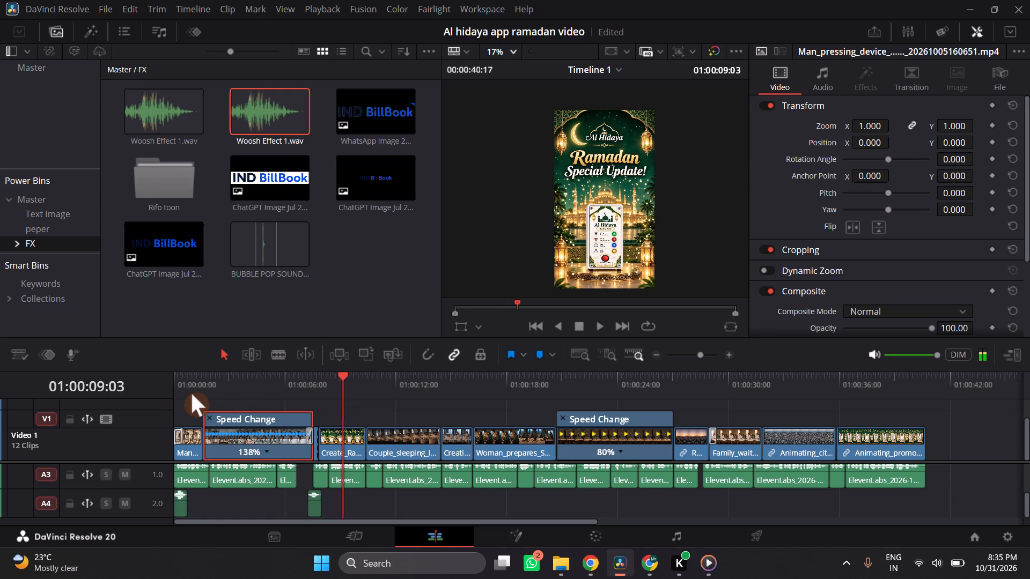
{"action": "left_click", "coordinate": [192, 394]}
{"action": "left_click", "coordinate": [226, 395]}
Open the 138% speed clip at 01:00:05:01 in Fusion and copy its Soft Glow node.
{"action": "left_click", "coordinate": [268, 390]}
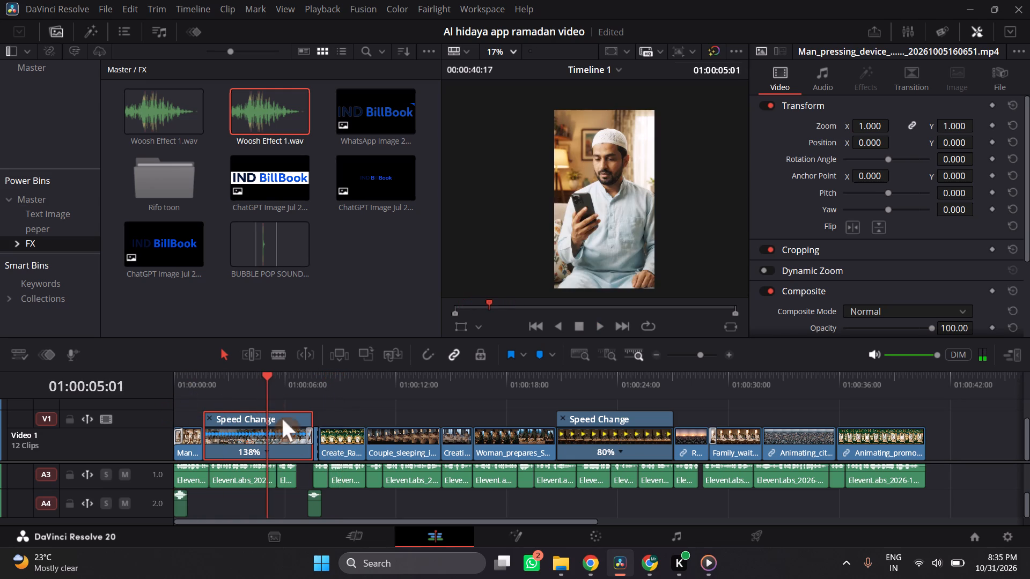
{"action": "left_click", "coordinate": [509, 532]}
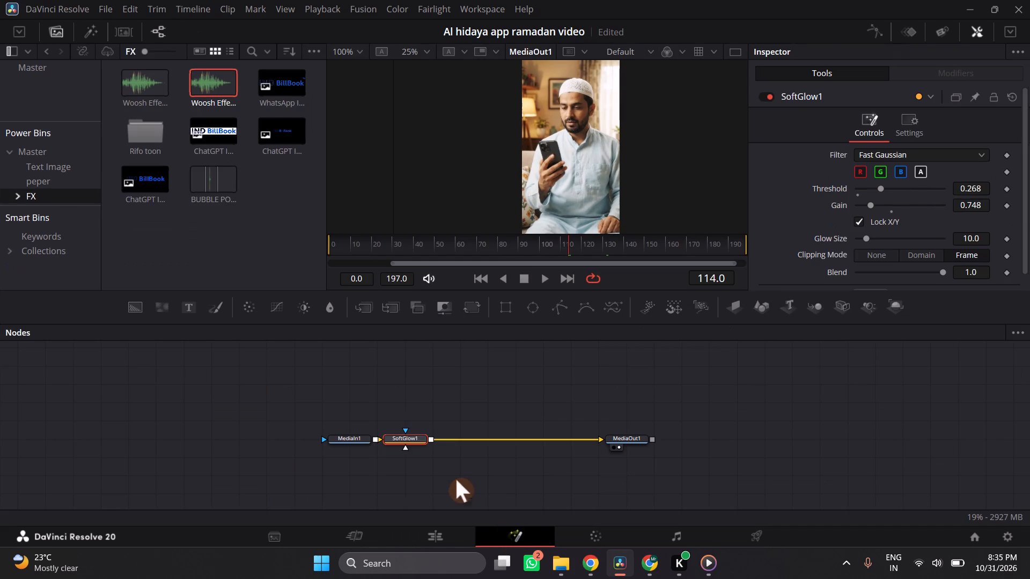
{"action": "left_click_drag", "start_coordinate": [414, 436], "coordinate": [426, 436]}
{"action": "key", "text": "ctrl+c"}
{"action": "key", "text": "ctrl+c"}
{"action": "key", "text": "ctrl+c"}
Paste the Soft Glow node into the Couple_sleeping clip's Fusion composition, connect it between MediaIn1 and MediaOut1, and scrub the clip to check it.
{"action": "left_click", "coordinate": [440, 534]}
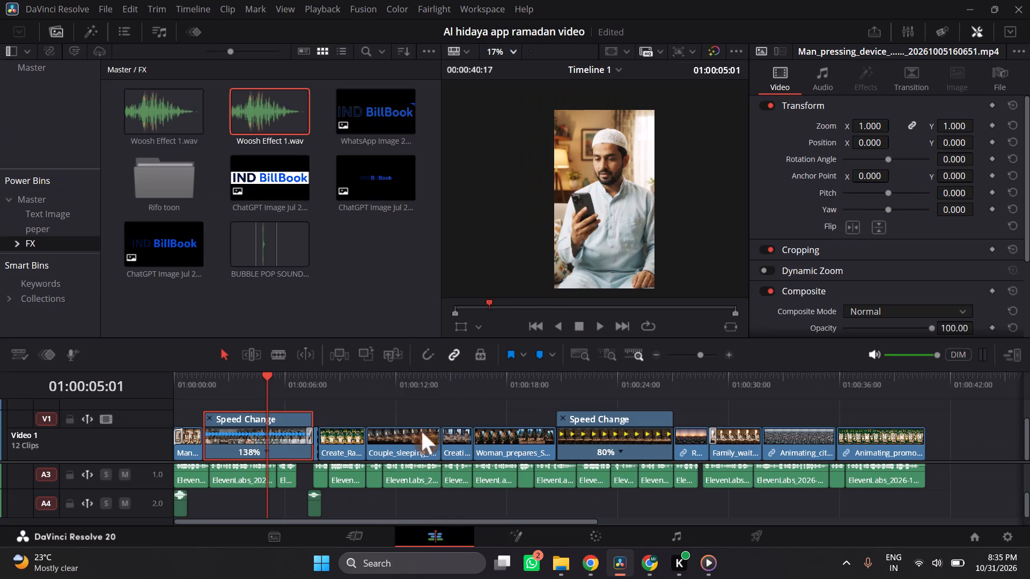
{"action": "left_click", "coordinate": [411, 394]}
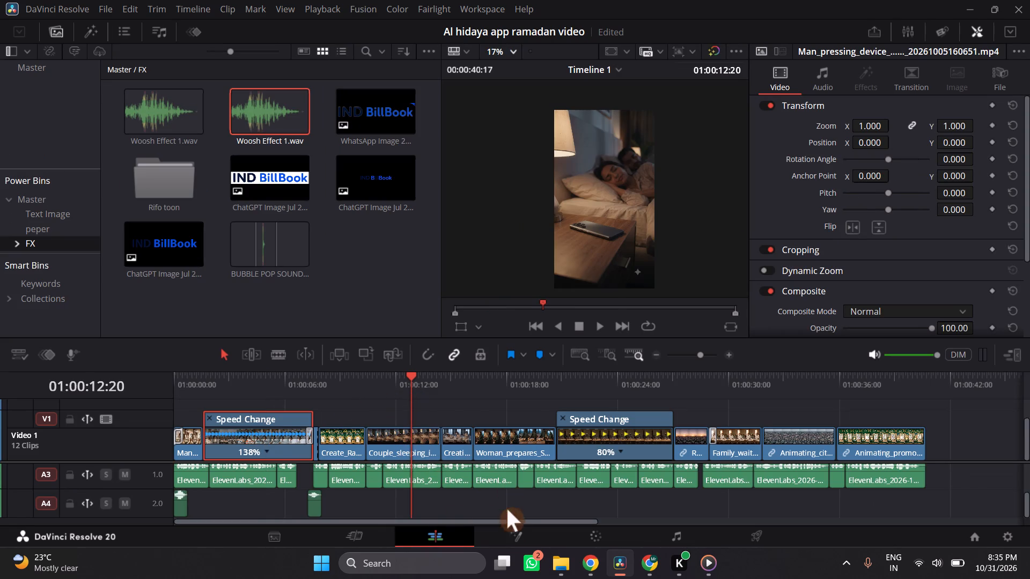
{"action": "left_click", "coordinate": [516, 530]}
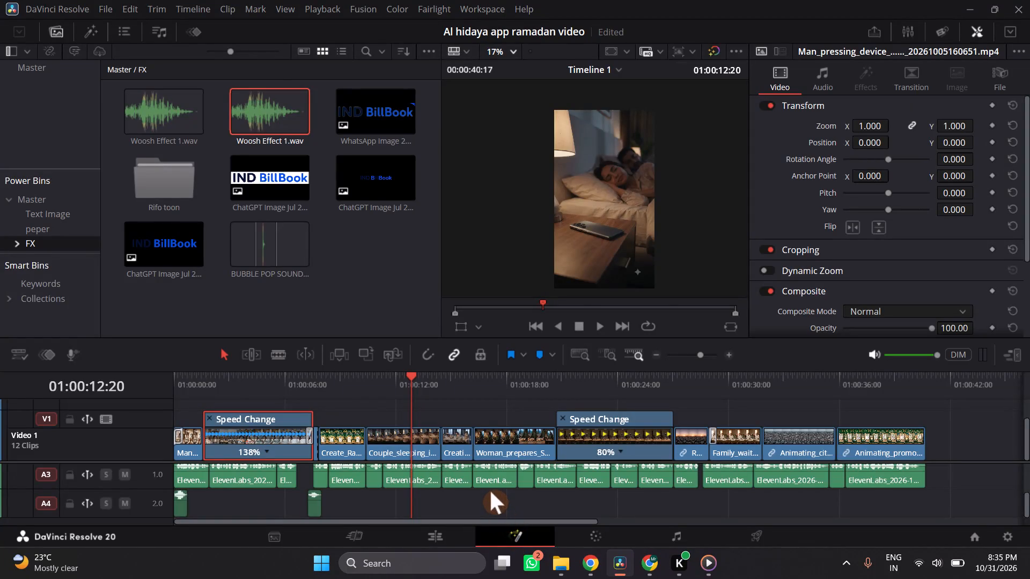
{"action": "left_click_drag", "start_coordinate": [384, 362], "coordinate": [3, 404]}
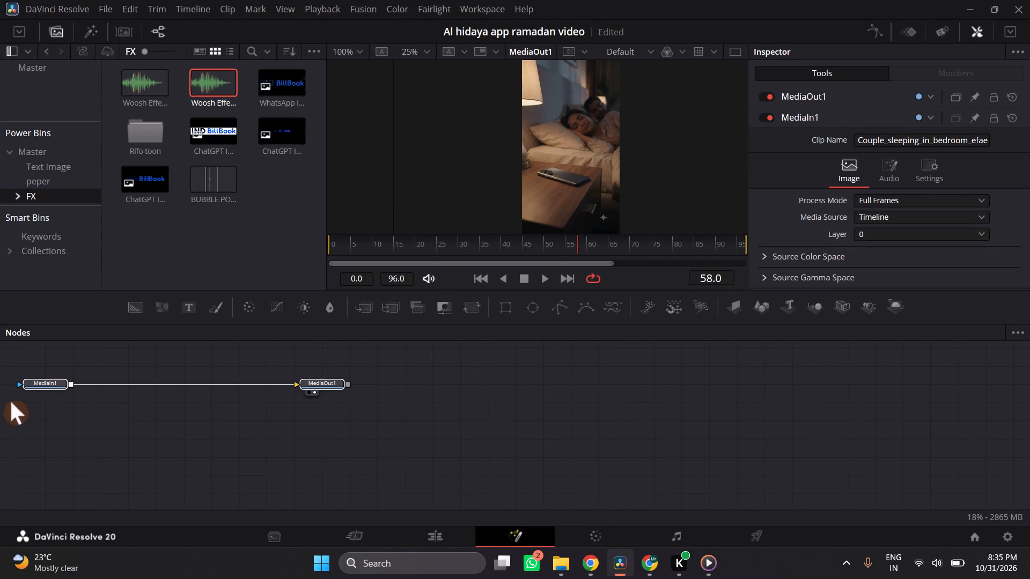
{"action": "left_click_drag", "start_coordinate": [40, 389], "coordinate": [241, 435]}
{"action": "left_click", "coordinate": [263, 390]}
{"action": "key", "text": "ctrl+v"}
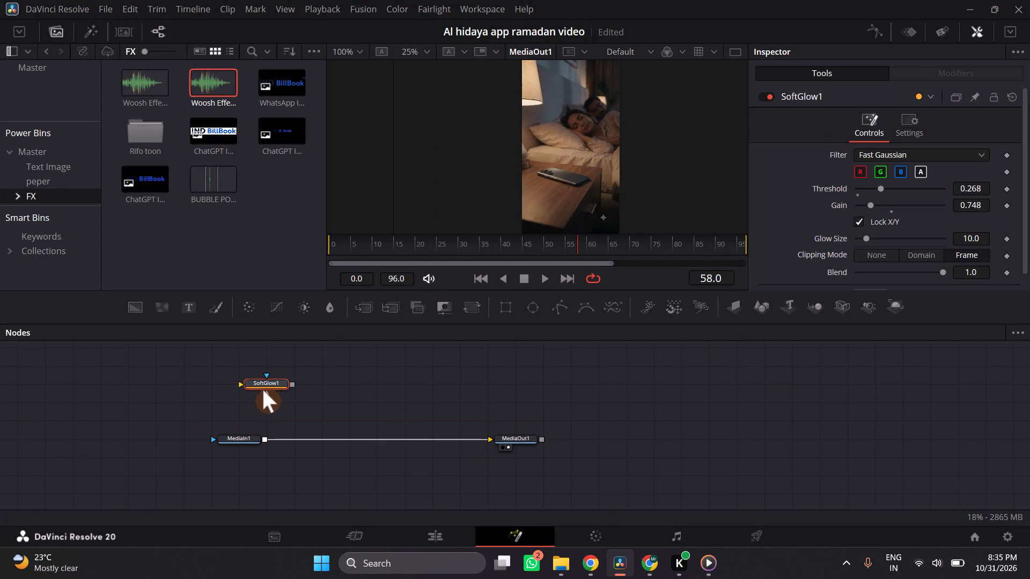
{"action": "left_click_drag", "start_coordinate": [271, 384], "coordinate": [320, 443], "text": "shift"}
{"action": "left_click_drag", "start_coordinate": [321, 442], "coordinate": [334, 438]}
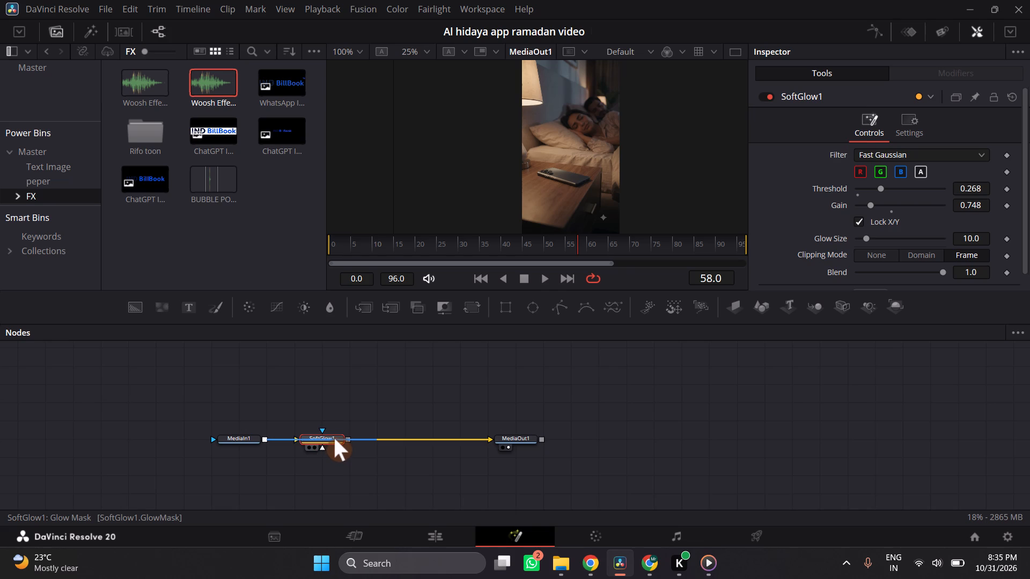
{"action": "left_click_drag", "start_coordinate": [334, 438], "coordinate": [336, 437]}
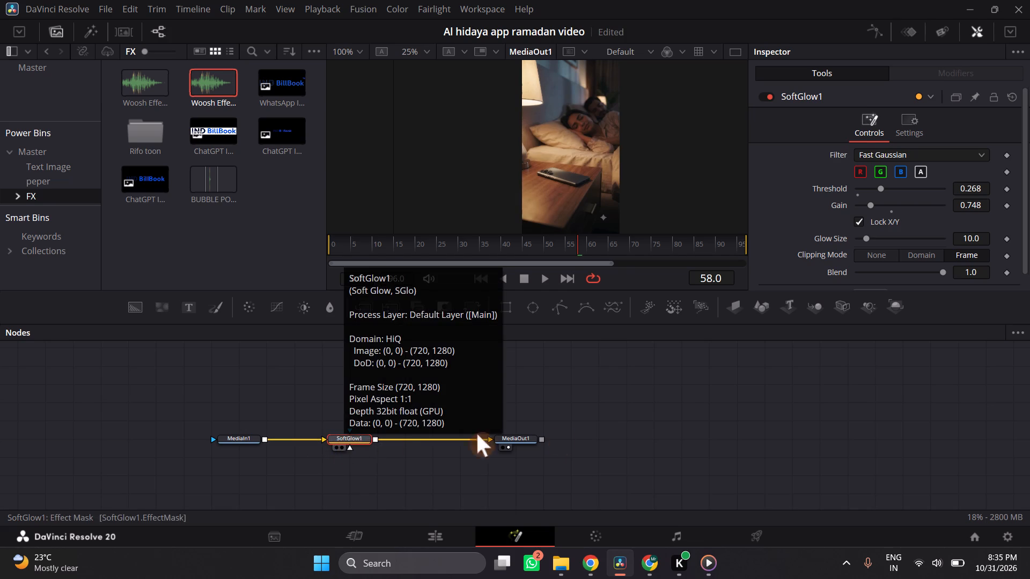
{"action": "left_click", "coordinate": [679, 397]}
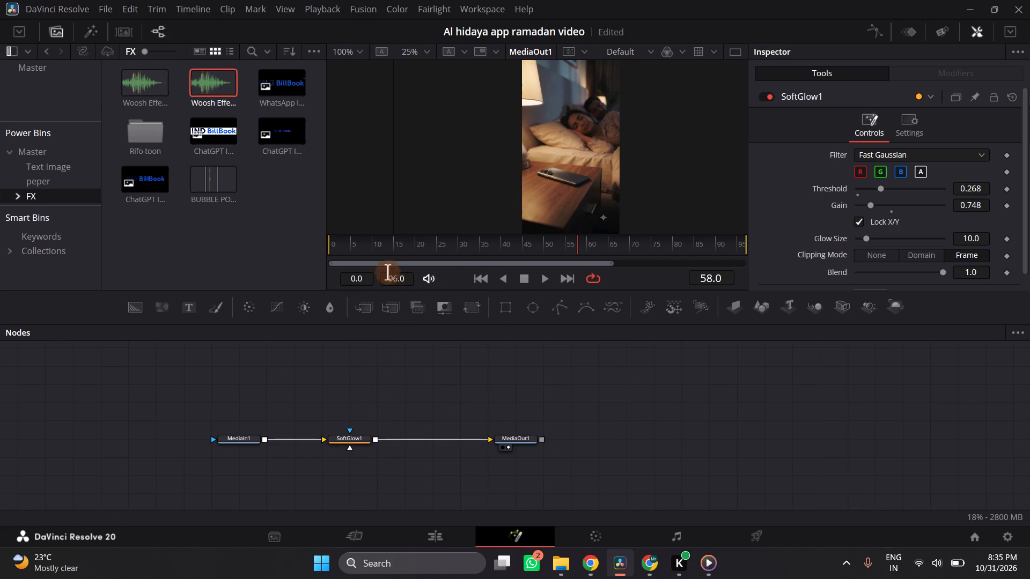
{"action": "left_click_drag", "start_coordinate": [374, 254], "coordinate": [718, 254]}
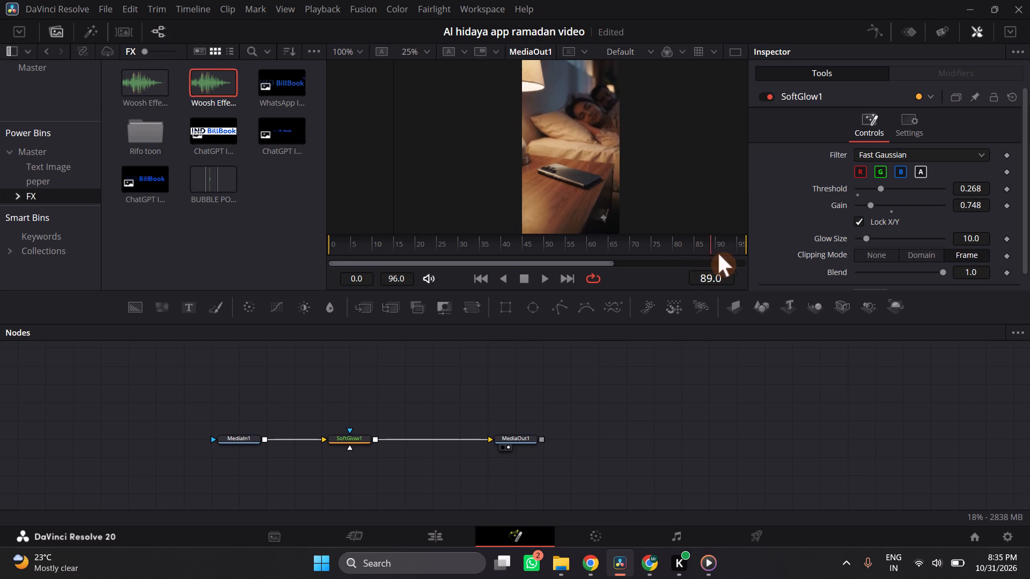
{"action": "left_click_drag", "start_coordinate": [718, 254], "coordinate": [724, 254]}
Paste the Soft Glow node into the following Creating_Ramadan_advertisement clip's Fusion composition and connect it between MediaIn1 and MediaOut1.
{"action": "left_click", "coordinate": [435, 543]}
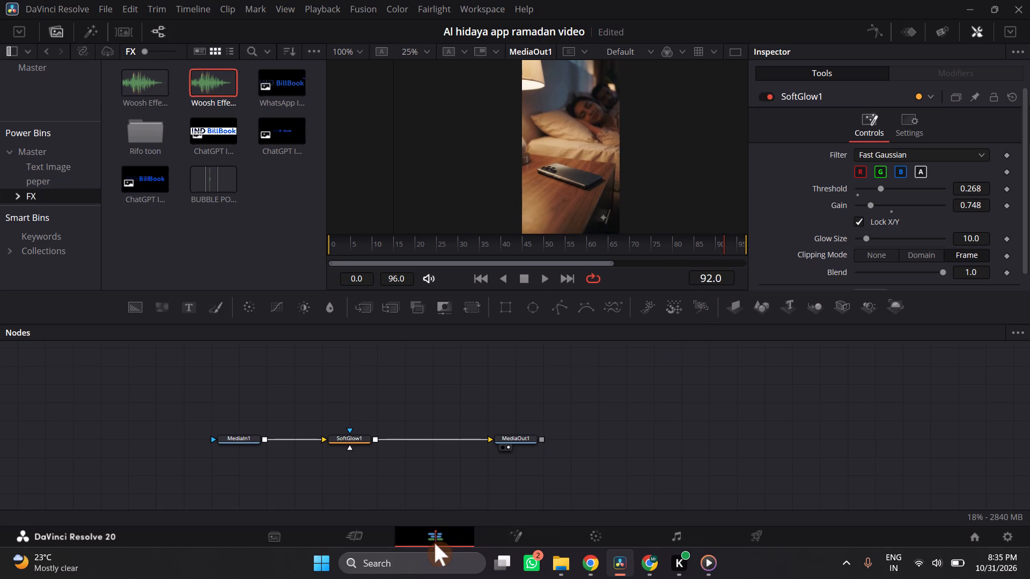
{"action": "key", "text": "space"}
{"action": "key", "text": "space"}
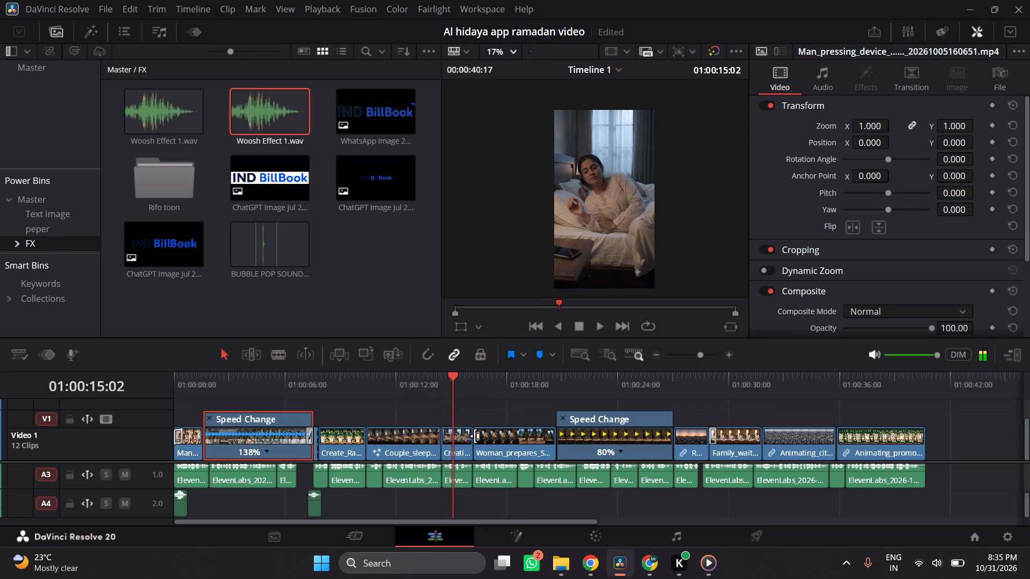
{"action": "left_click", "coordinate": [466, 448]}
{"action": "left_click", "coordinate": [533, 535]}
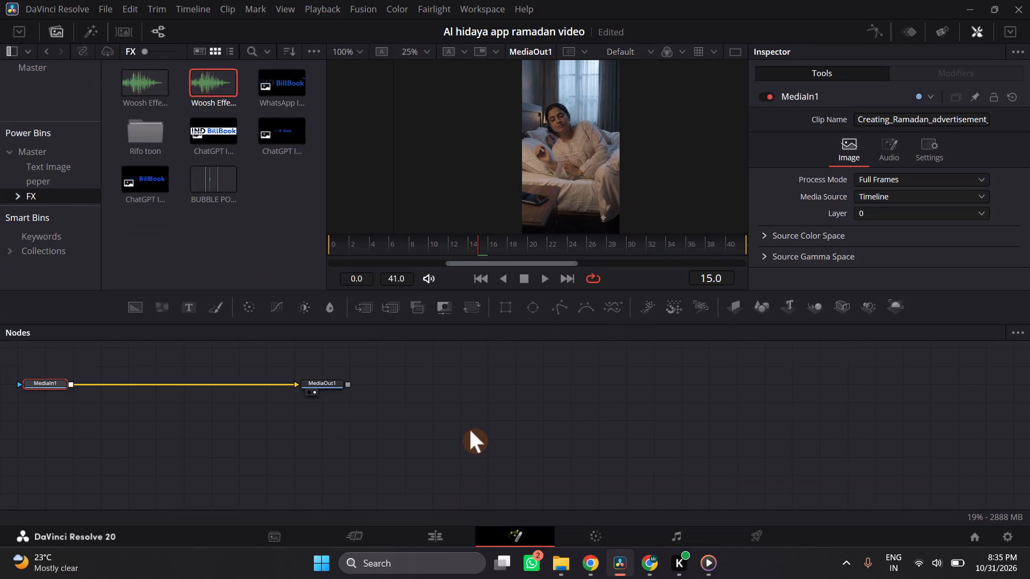
{"action": "left_click", "coordinate": [470, 430]}
{"action": "key", "text": "ctrl+v"}
{"action": "left_click_drag", "start_coordinate": [470, 439], "coordinate": [216, 386], "text": "shift"}
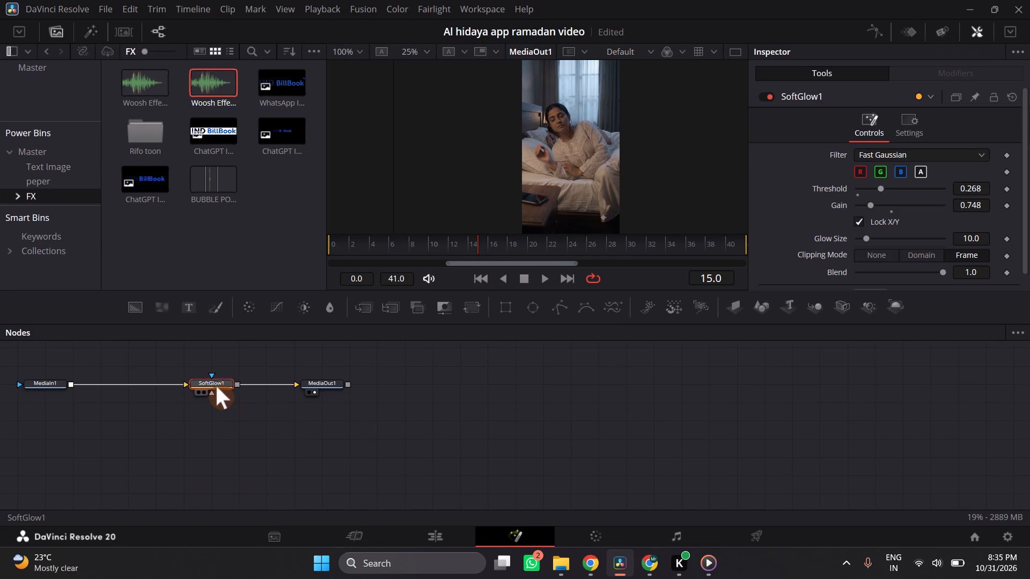
{"action": "left_click_drag", "start_coordinate": [216, 386], "coordinate": [199, 381], "text": "shift"}
{"action": "left_click", "coordinate": [268, 426]}
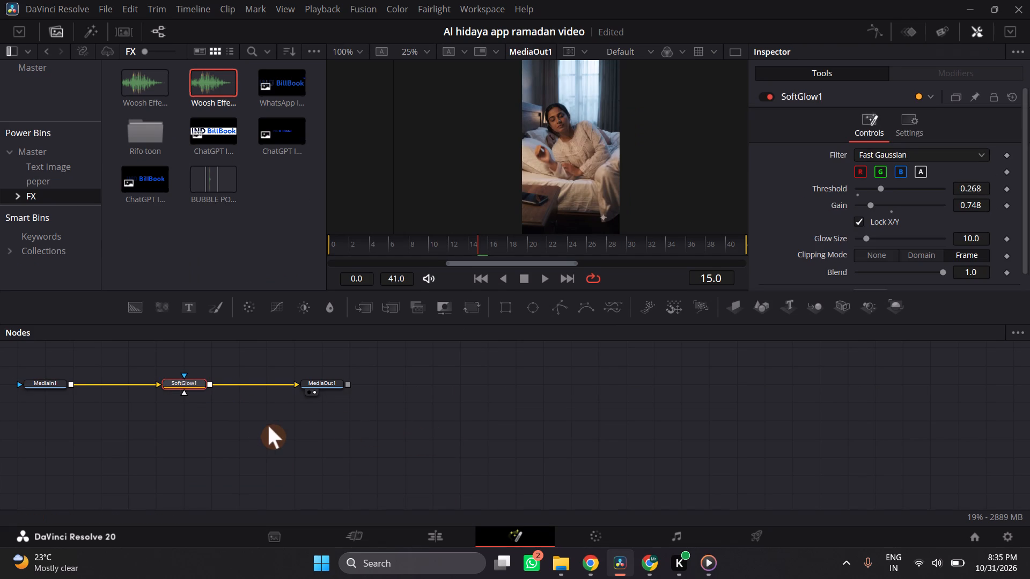
Play the glowing Creating_Ramadan_advertisement clip in Fusion and on the edit timeline into the Woman_prepares_Sehri clip.
{"action": "left_click_drag", "start_coordinate": [388, 251], "coordinate": [335, 237]}
{"action": "key", "text": "space"}
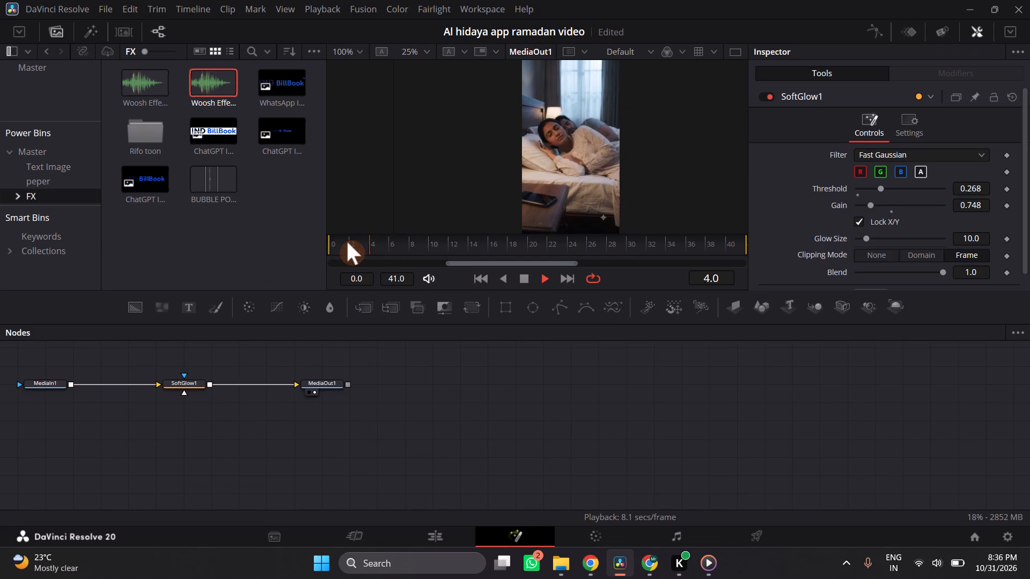
{"action": "key", "text": "space"}
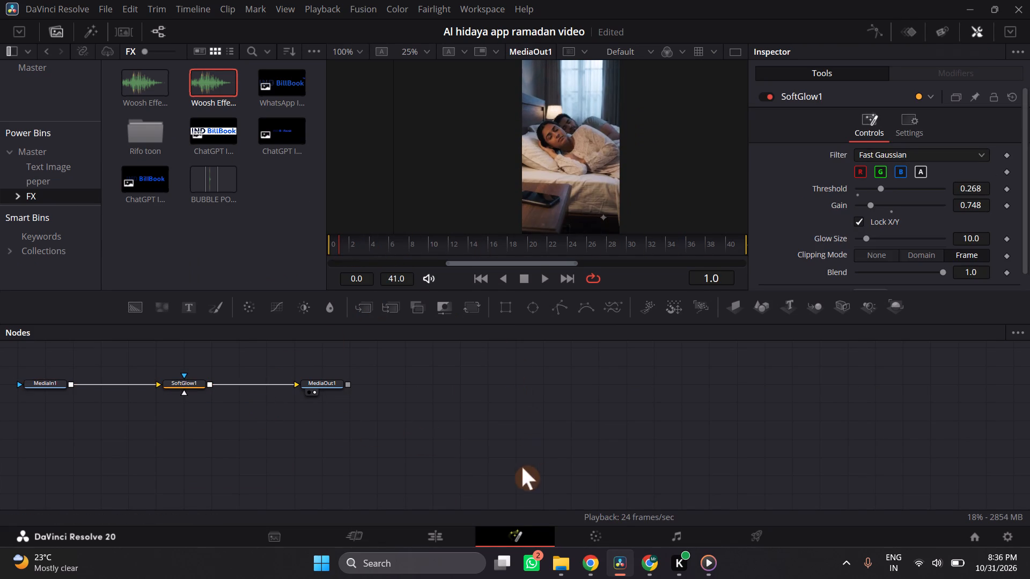
{"action": "left_click", "coordinate": [455, 532]}
{"action": "key", "text": "space"}
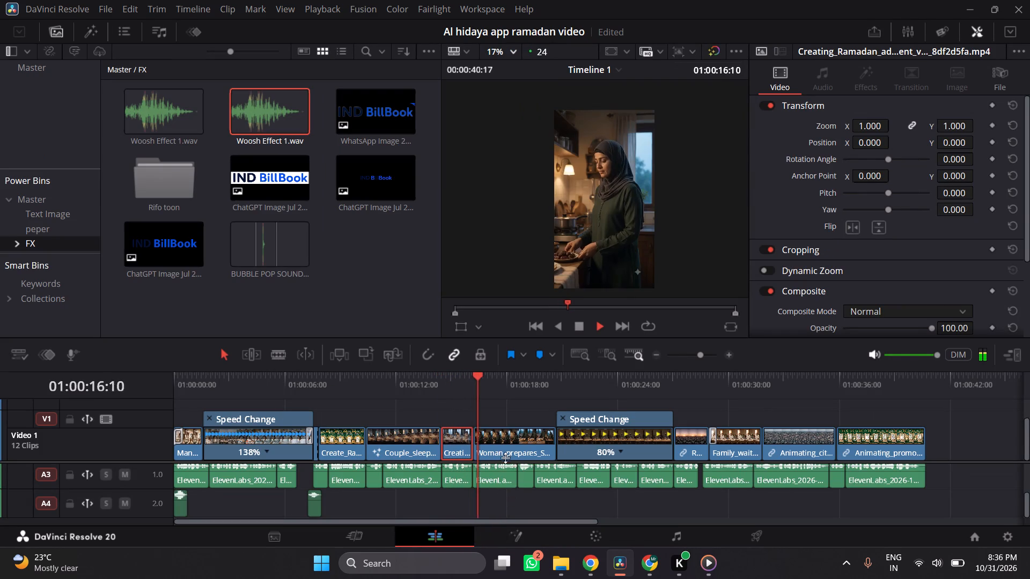
{"action": "key", "text": "space"}
Paste the Soft Glow node into the Woman_prepares_Sehri clip's Fusion composition and connect it between MediaIn1 and MediaOut1.
{"action": "left_click", "coordinate": [509, 434]}
{"action": "left_click", "coordinate": [525, 528]}
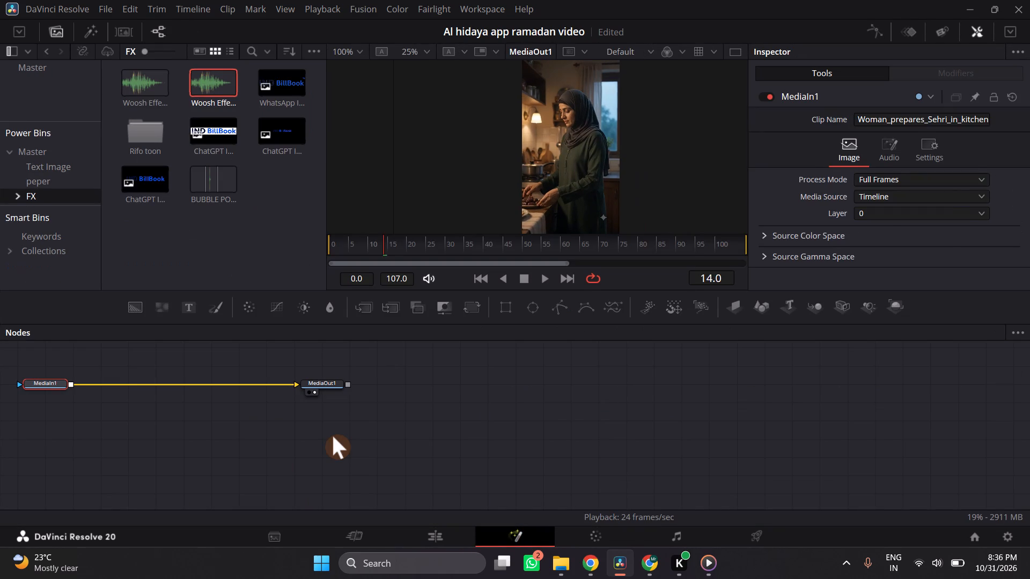
{"action": "key", "text": "ctrl+v"}
{"action": "left_click_drag", "start_coordinate": [104, 389], "coordinate": [161, 402], "text": "shift"}
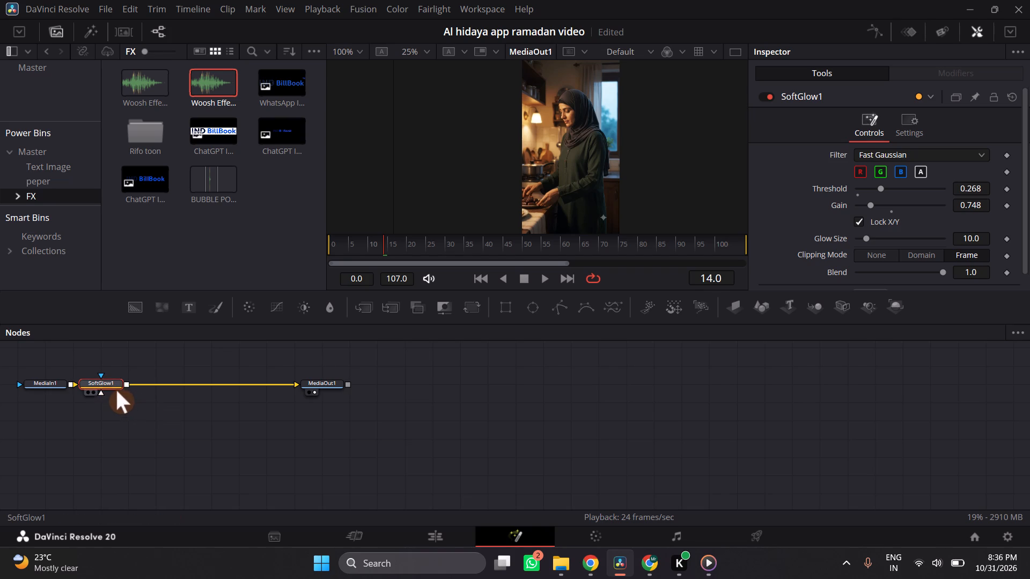
{"action": "left_click_drag", "start_coordinate": [111, 386], "coordinate": [204, 387]}
{"action": "left_click_drag", "start_coordinate": [197, 388], "coordinate": [198, 410], "text": "shift"}
{"action": "left_click_drag", "start_coordinate": [187, 403], "coordinate": [186, 410], "text": "shift"}
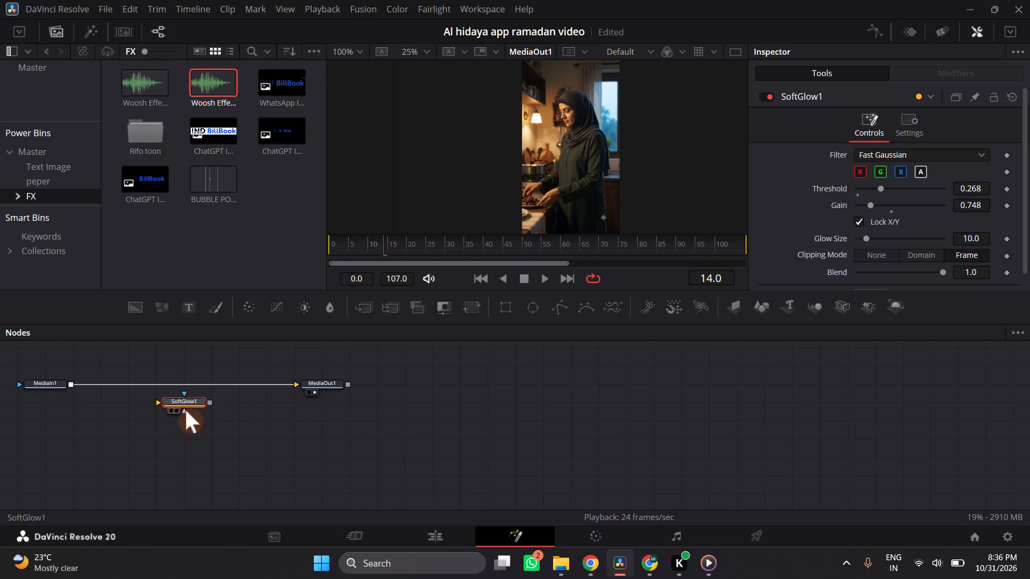
{"action": "left_click_drag", "start_coordinate": [186, 410], "coordinate": [186, 418], "text": "shift"}
{"action": "left_click_drag", "start_coordinate": [187, 419], "coordinate": [181, 388]}
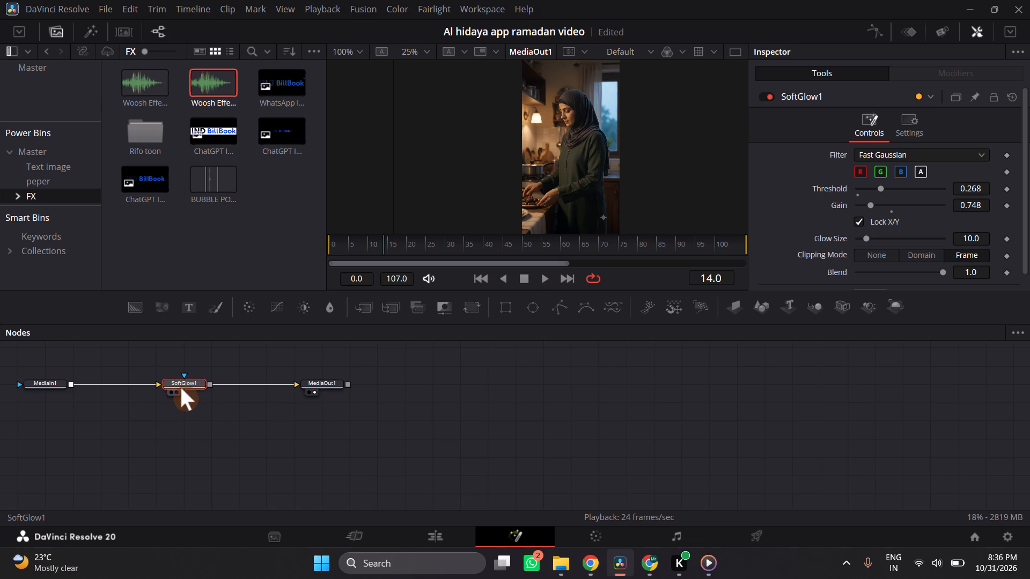
{"action": "left_click_drag", "start_coordinate": [181, 388], "coordinate": [180, 387]}
{"action": "left_click", "coordinate": [249, 430]}
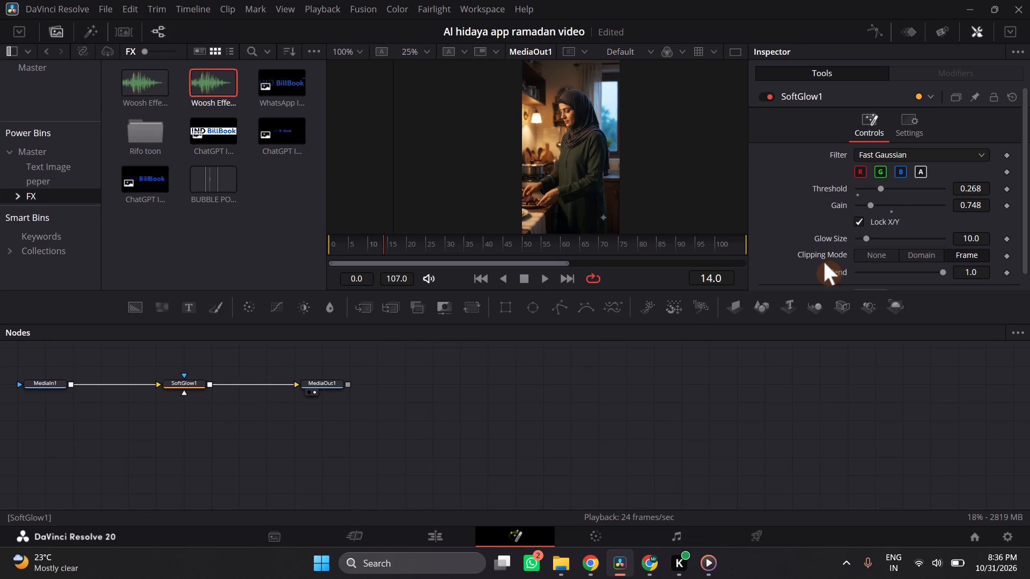
Set the Woman_prepares_Sehri glow's Threshold to 0.307 and Gain to 1.22, and play the clip on the edit timeline.
{"action": "left_click", "coordinate": [880, 190]}
{"action": "left_click_drag", "start_coordinate": [870, 204], "coordinate": [879, 207]}
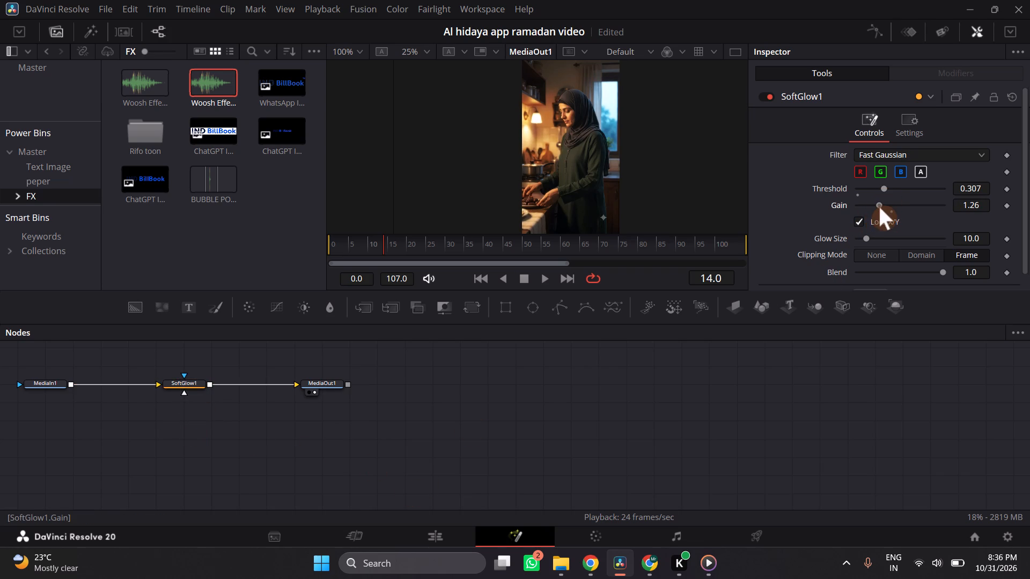
{"action": "left_click_drag", "start_coordinate": [879, 207], "coordinate": [878, 207]}
{"action": "left_click", "coordinate": [446, 535]}
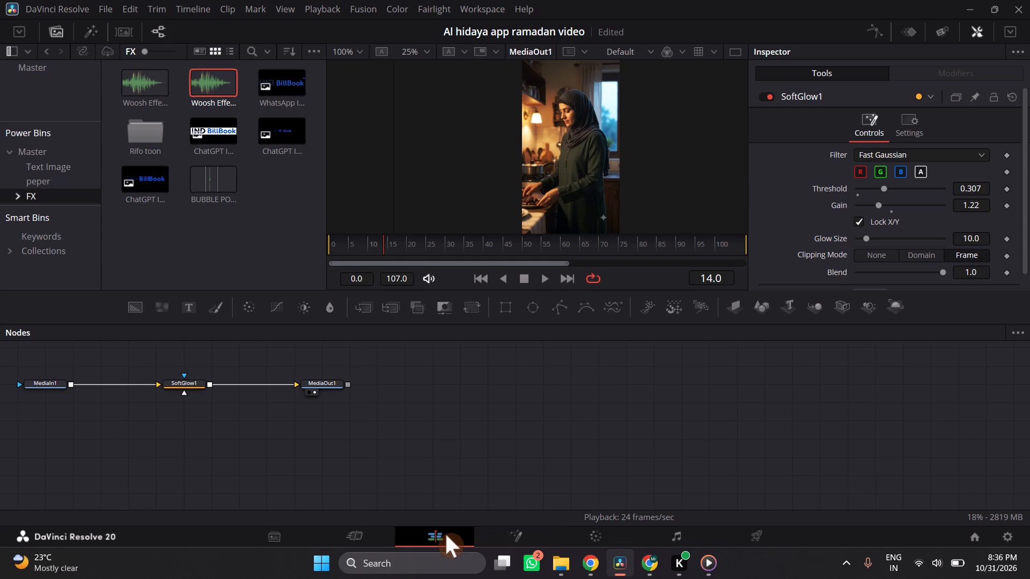
{"action": "key", "text": "space"}
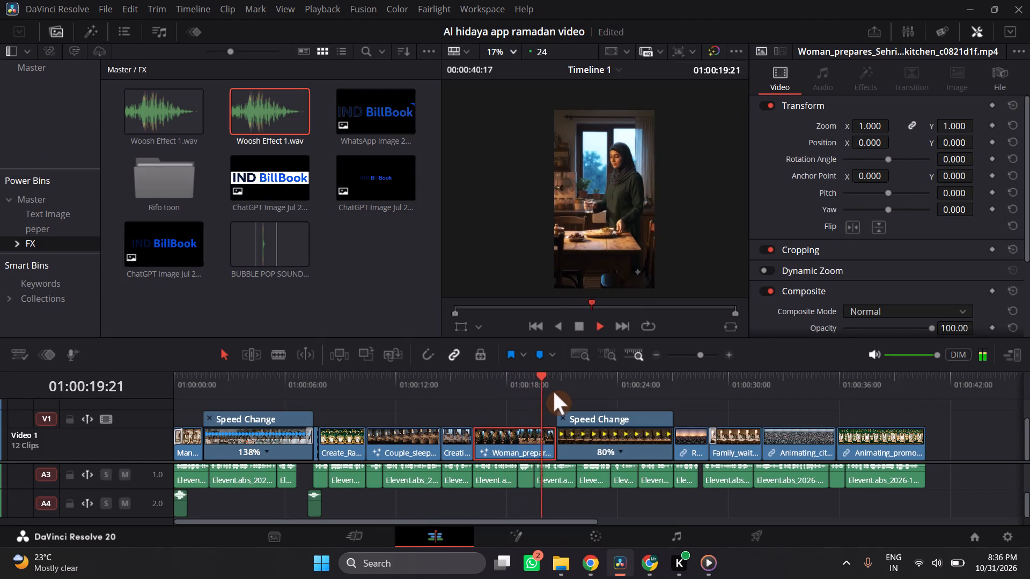
{"action": "key", "text": "space"}
Paste the Soft Glow node into the 80% speed Family_having_pre-dawn_meal clip's Fusion composition and connect it between MediaIn1 and MediaOut1.
{"action": "left_click_drag", "start_coordinate": [561, 392], "coordinate": [577, 392]}
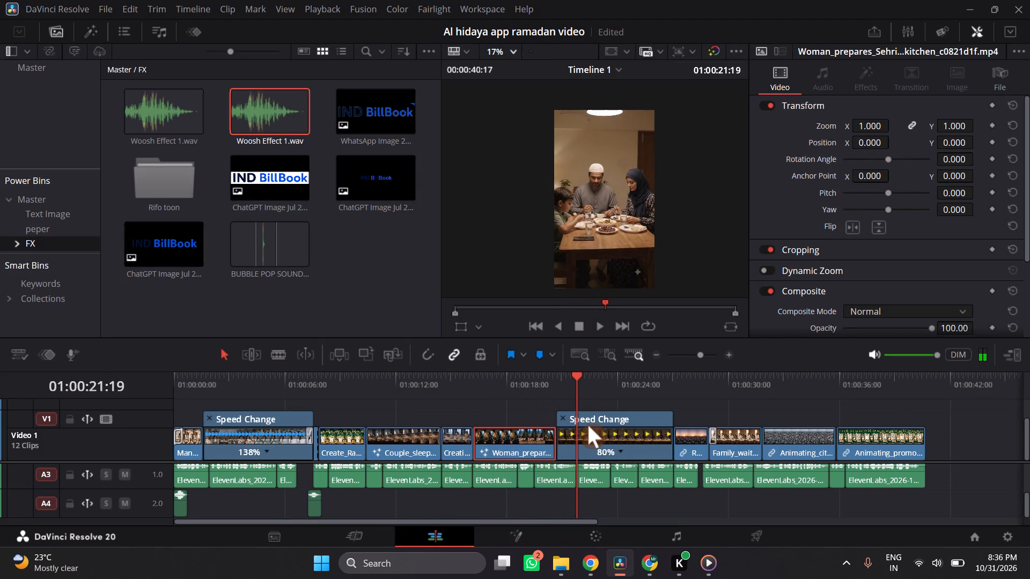
{"action": "left_click", "coordinate": [588, 425]}
{"action": "left_click", "coordinate": [525, 534]}
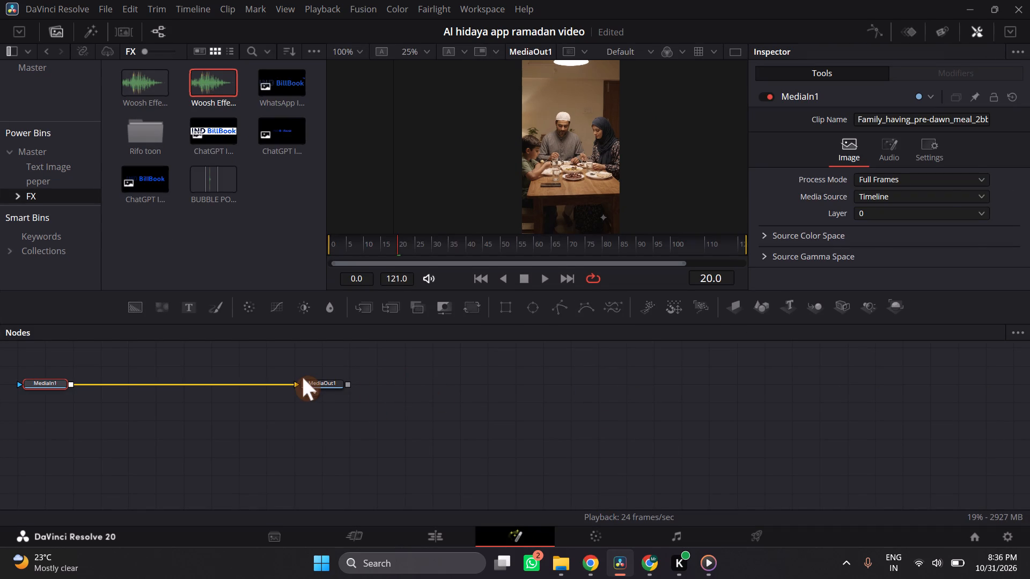
{"action": "key", "text": "ctrl+v"}
{"action": "left_click_drag", "start_coordinate": [103, 381], "coordinate": [153, 393], "text": "shift"}
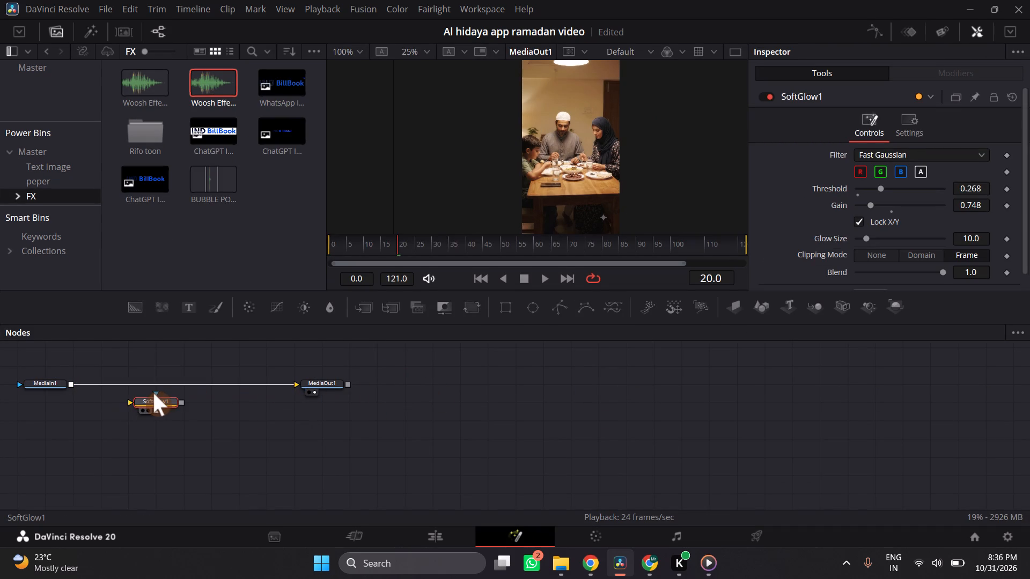
{"action": "left_click_drag", "start_coordinate": [153, 393], "coordinate": [178, 379], "text": "shift"}
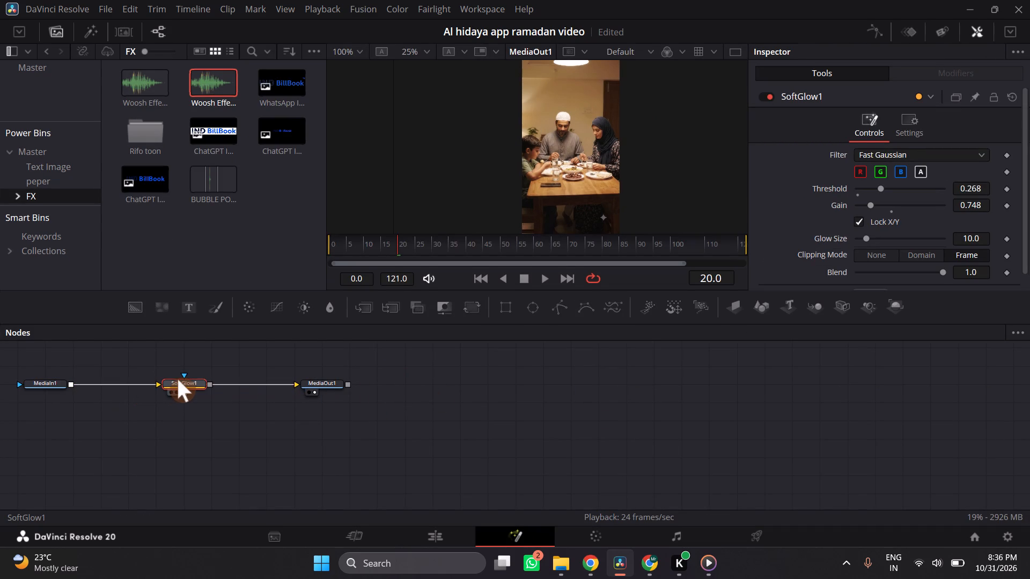
{"action": "left_click_drag", "start_coordinate": [178, 379], "coordinate": [180, 380], "text": "shift"}
{"action": "left_click", "coordinate": [180, 385]}
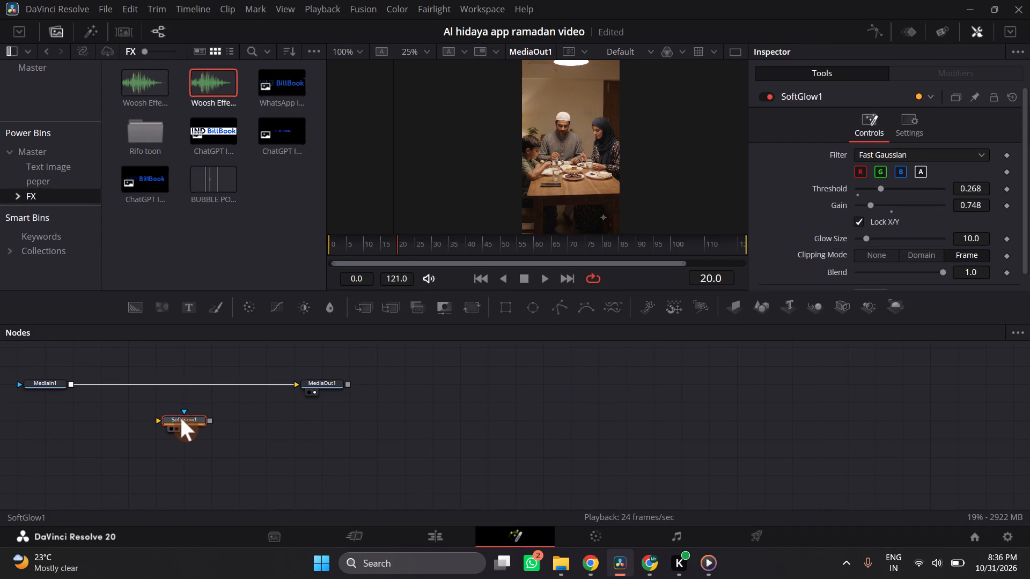
{"action": "left_click", "coordinate": [235, 446]}
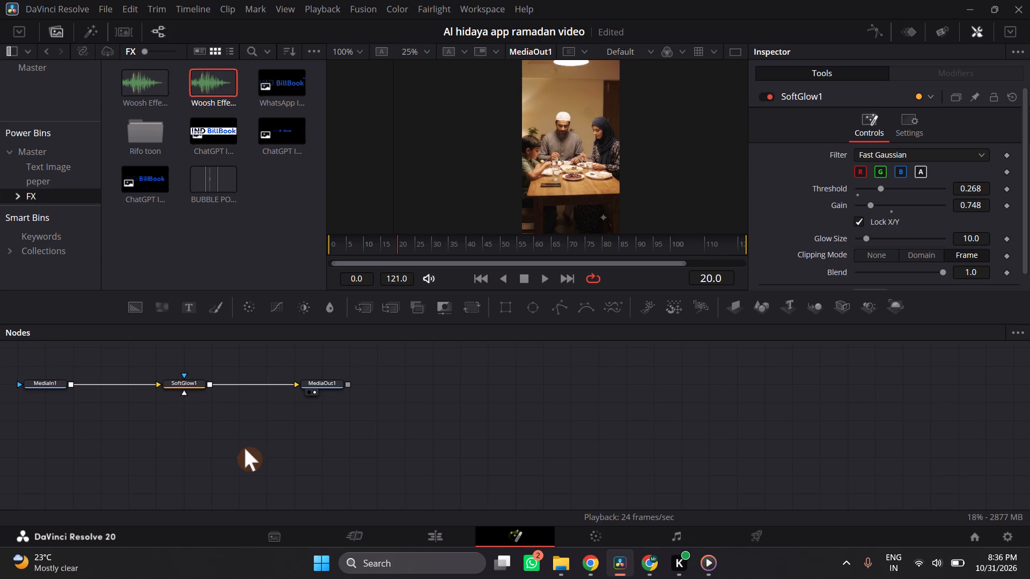
Paste the Soft Glow node into the Ramadan_Iftar_video_prompt sunset clip's Fusion composition and connect it between MediaIn1 and MediaOut1.
{"action": "left_click", "coordinate": [450, 532]}
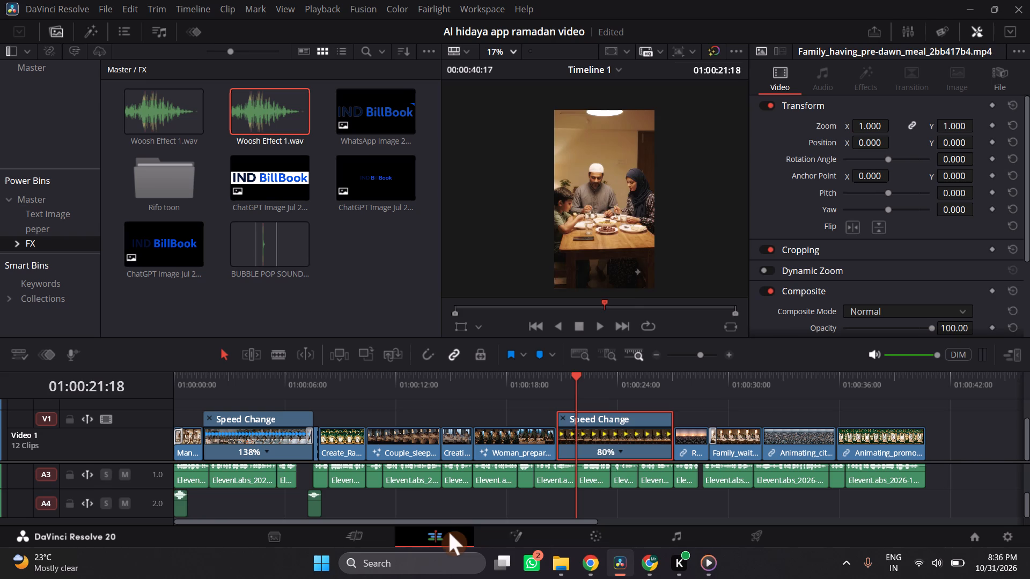
{"action": "left_click_drag", "start_coordinate": [613, 389], "coordinate": [694, 389]}
{"action": "left_click", "coordinate": [687, 433]}
{"action": "left_click", "coordinate": [543, 533]}
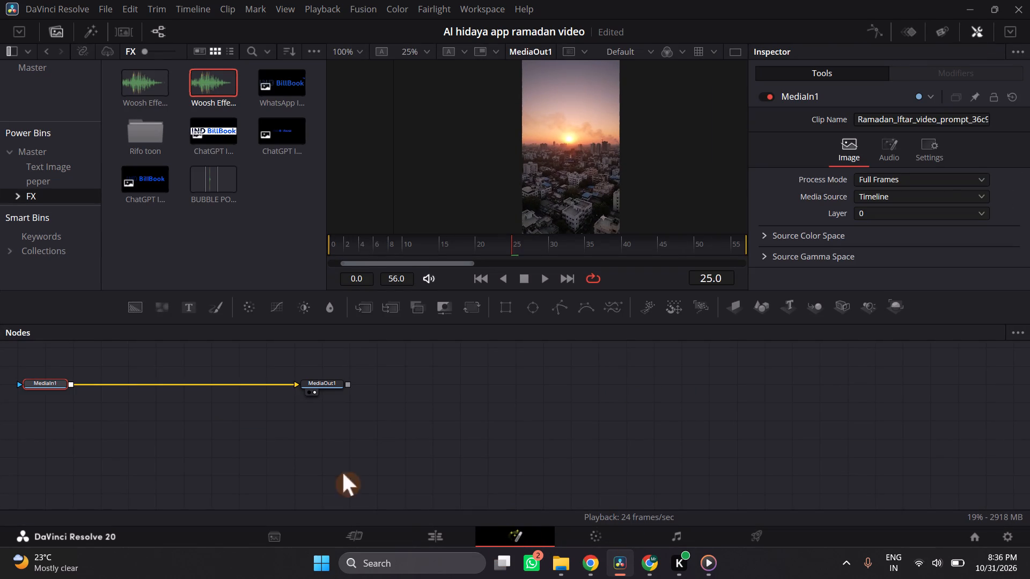
{"action": "key", "text": "ctrl+v"}
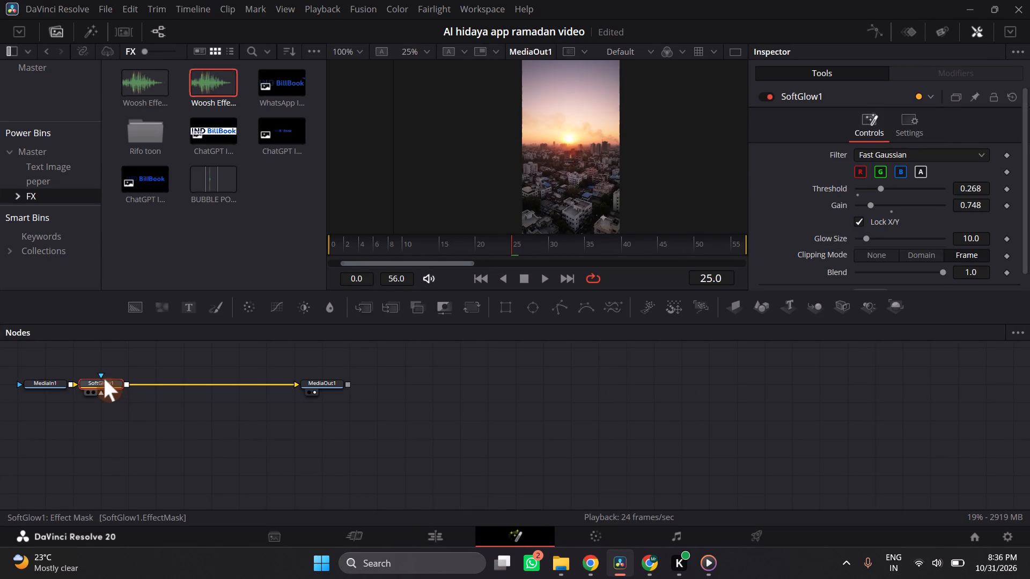
{"action": "left_click_drag", "start_coordinate": [107, 383], "coordinate": [186, 409]}
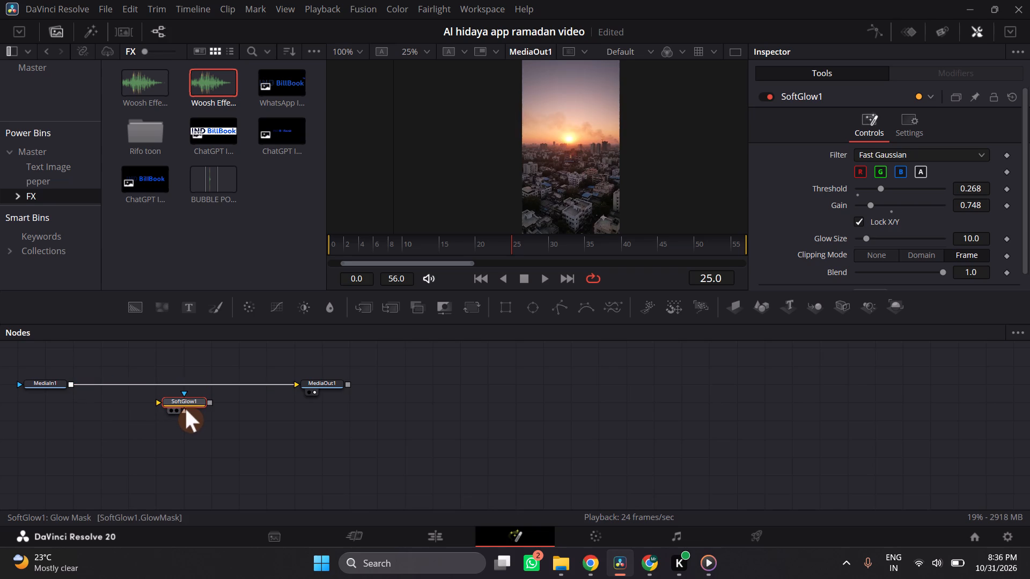
{"action": "left_click_drag", "start_coordinate": [184, 404], "coordinate": [186, 385], "text": "shift"}
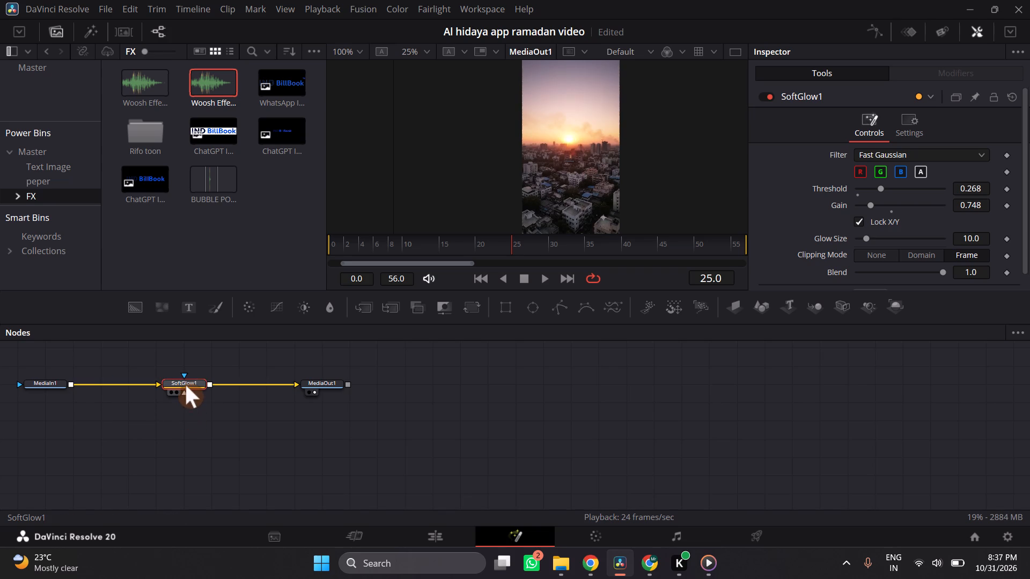
Paste the Soft Glow node into the Family_waiting_for_Iftar_meal clip's Fusion composition and connect it between MediaIn1 and MediaOut1.
{"action": "left_click", "coordinate": [499, 531]}
{"action": "left_click", "coordinate": [439, 537]}
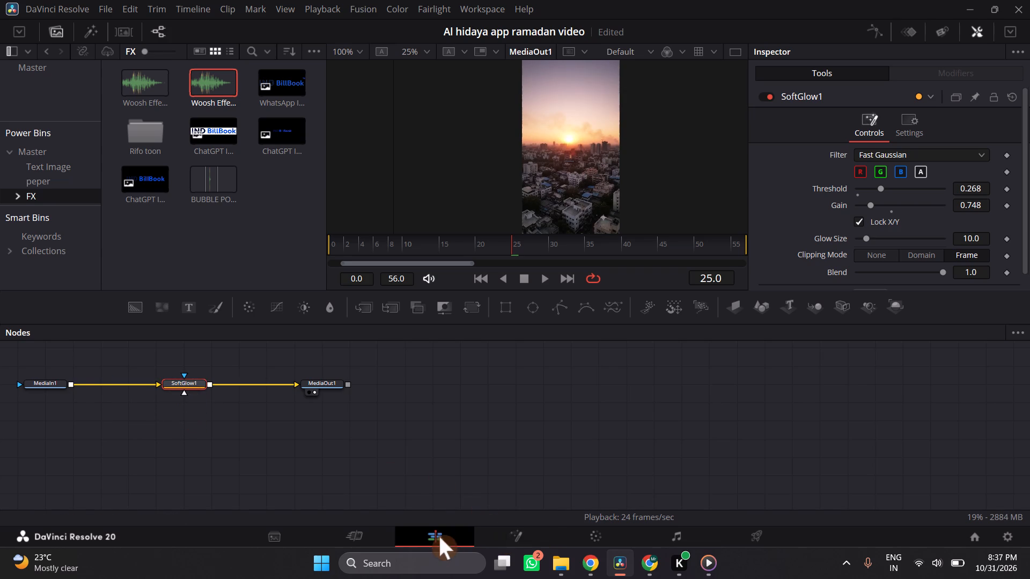
{"action": "scroll", "coordinate": [674, 446], "scroll_direction": "left", "scroll_amount": 1}
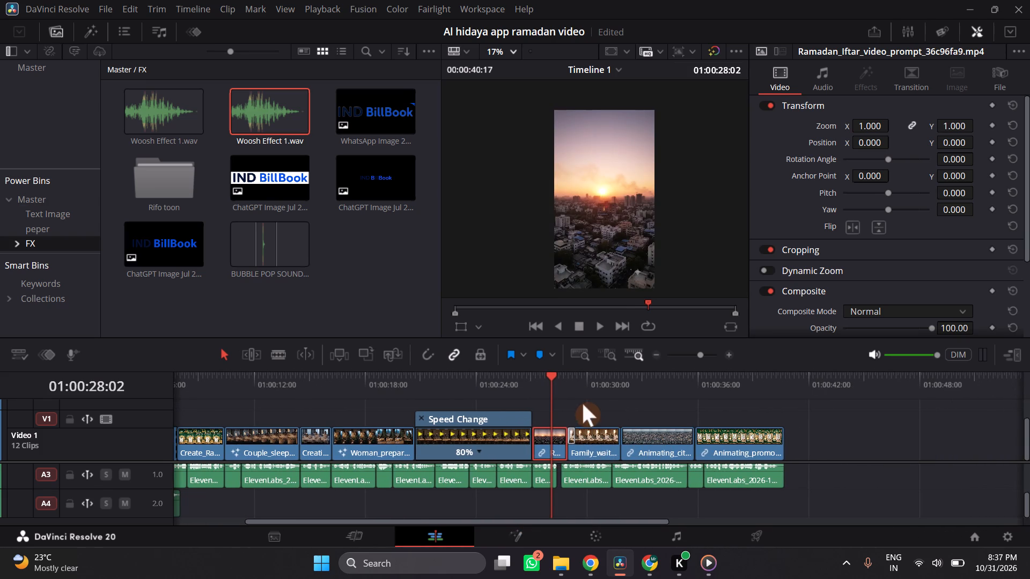
{"action": "left_click", "coordinate": [584, 404]}
{"action": "left_click", "coordinate": [590, 391]}
{"action": "left_click", "coordinate": [598, 446]}
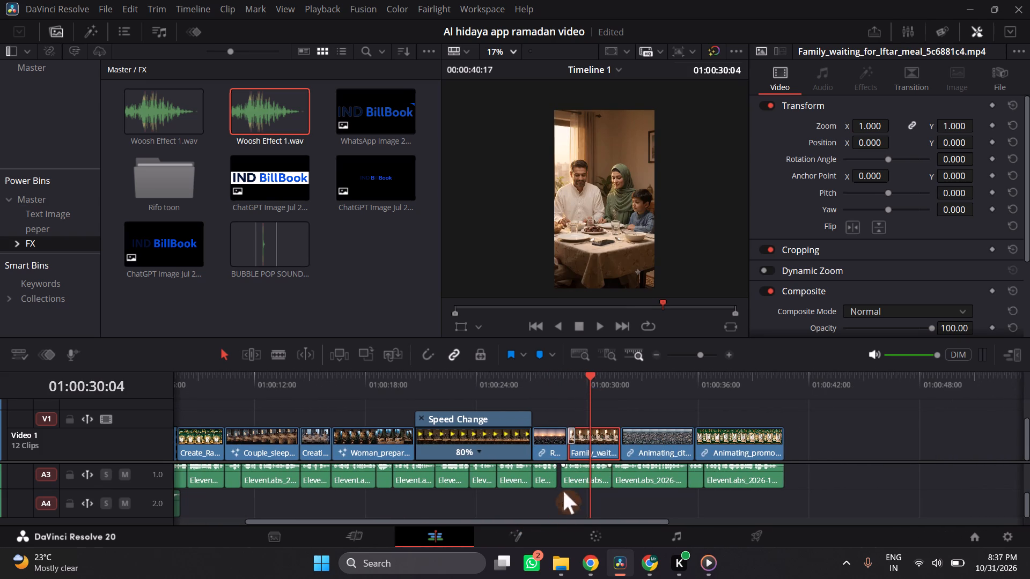
{"action": "left_click", "coordinate": [526, 529]}
{"action": "left_click_drag", "start_coordinate": [396, 474], "coordinate": [374, 465]}
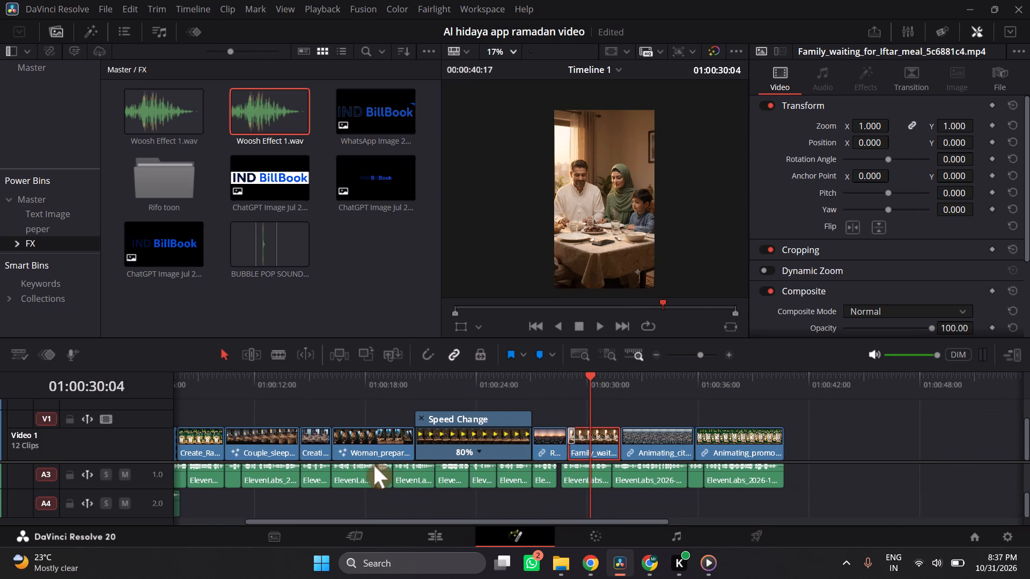
{"action": "key", "text": "ctrl+v"}
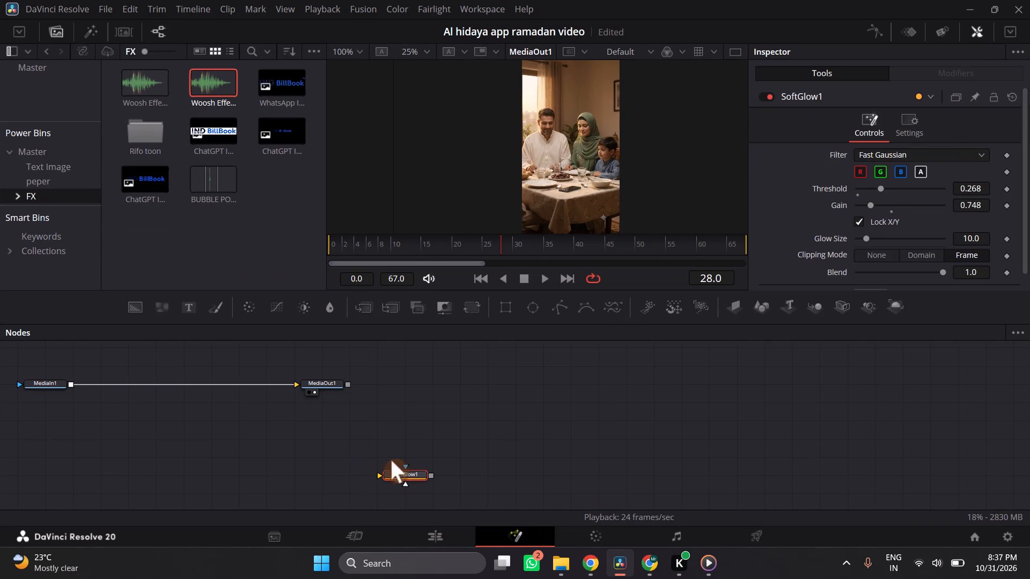
{"action": "left_click_drag", "start_coordinate": [409, 472], "coordinate": [187, 385], "text": "shift"}
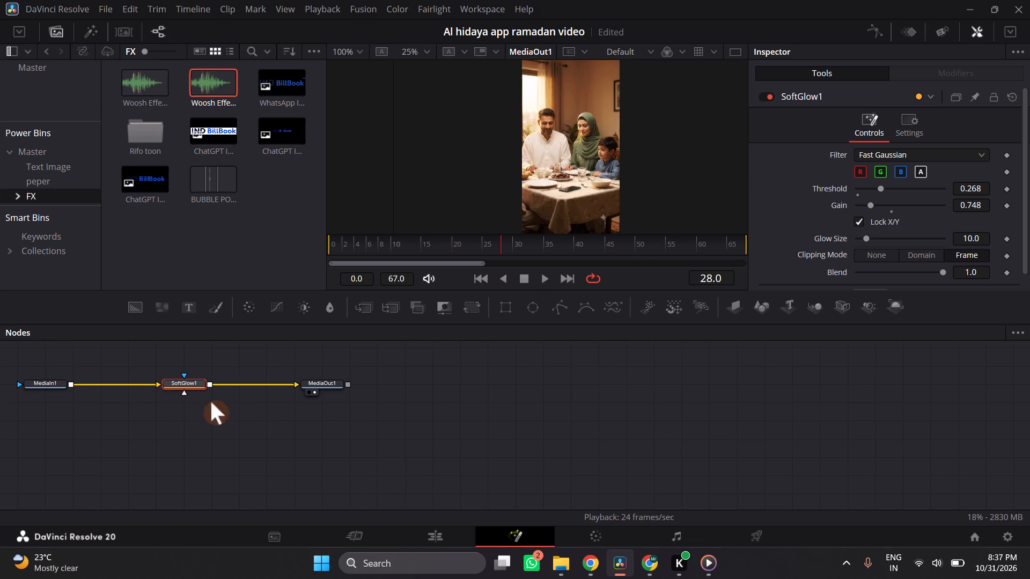
{"action": "left_click", "coordinate": [292, 427]}
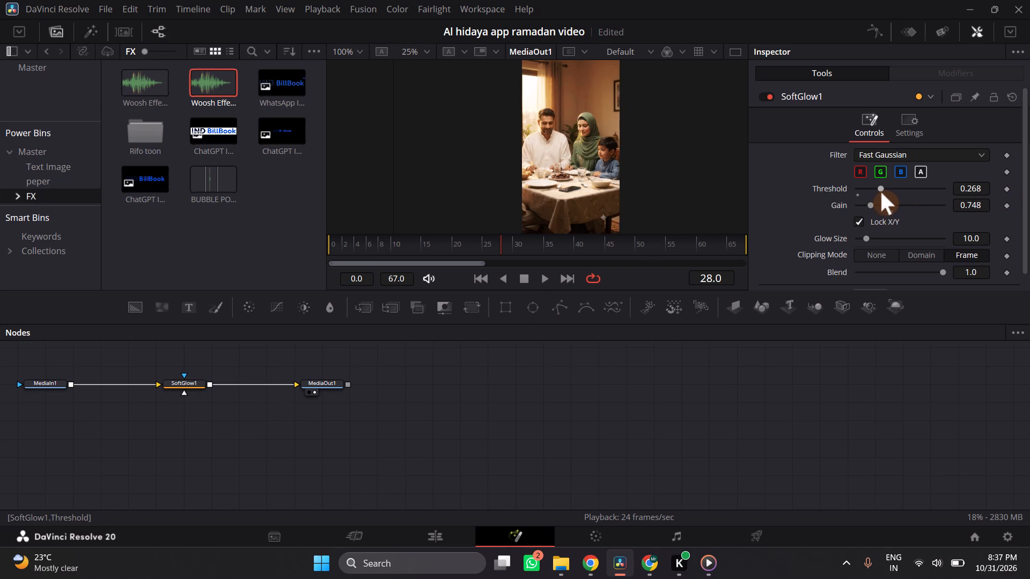
Set the Family_waiting_for_Iftar_meal glow's Threshold to 0.252 and Gain to 0.354.
{"action": "left_click", "coordinate": [881, 192]}
{"action": "left_click_drag", "start_coordinate": [871, 203], "coordinate": [877, 206]}
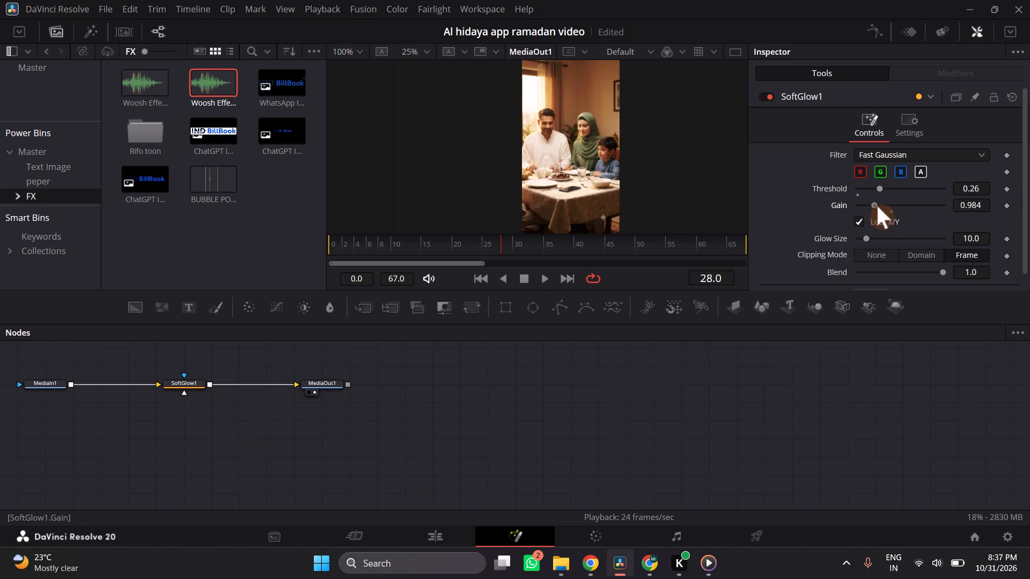
{"action": "left_click_drag", "start_coordinate": [877, 206], "coordinate": [867, 208]}
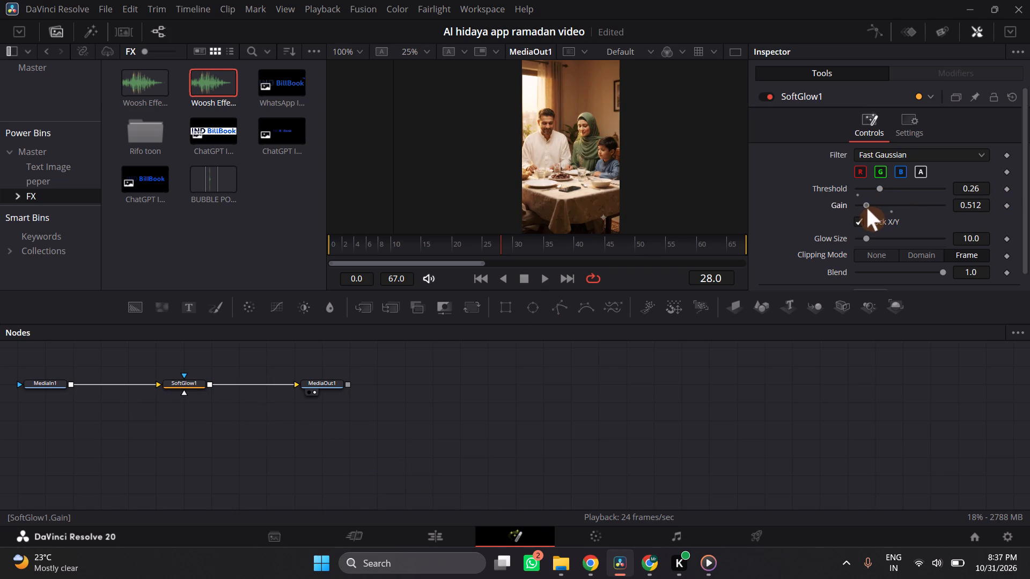
{"action": "left_click_drag", "start_coordinate": [867, 208], "coordinate": [866, 207]}
{"action": "left_click", "coordinate": [860, 206]}
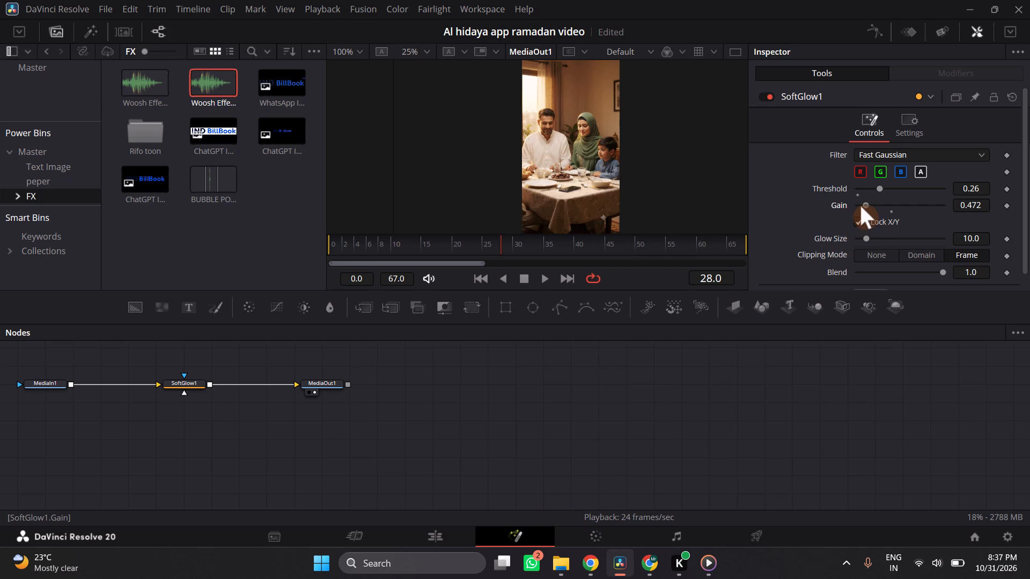
{"action": "left_click", "coordinate": [876, 187]}
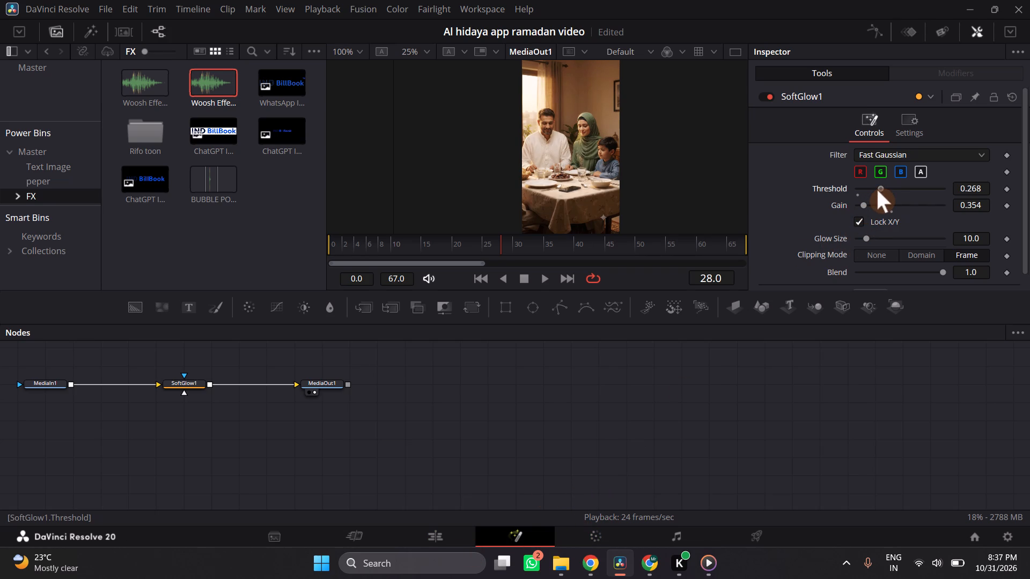
Return to the edit timeline and scrub the final Animating_city and Animating_promotional clips to review them.
{"action": "left_click", "coordinate": [438, 529]}
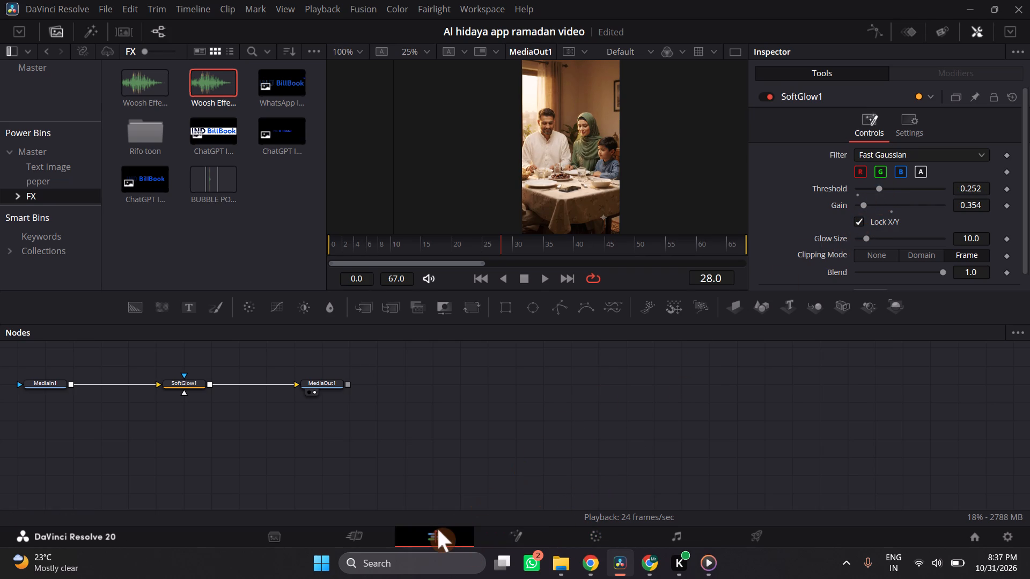
{"action": "left_click", "coordinate": [646, 390]}
{"action": "left_click_drag", "start_coordinate": [661, 397], "coordinate": [666, 396]}
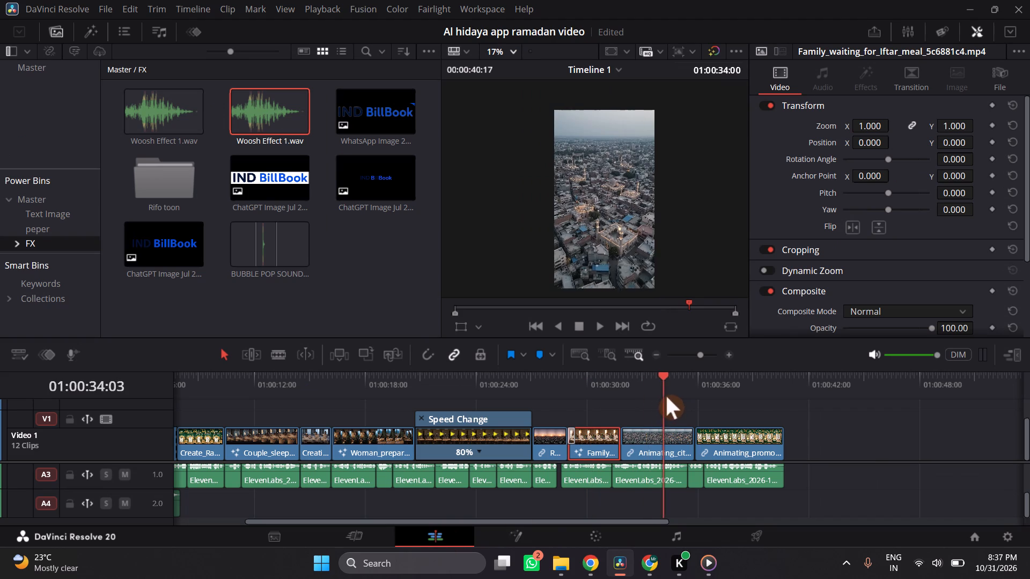
{"action": "left_click_drag", "start_coordinate": [666, 396], "coordinate": [676, 396]}
{"action": "left_click_drag", "start_coordinate": [715, 399], "coordinate": [732, 399]}
{"action": "left_click", "coordinate": [801, 403]}
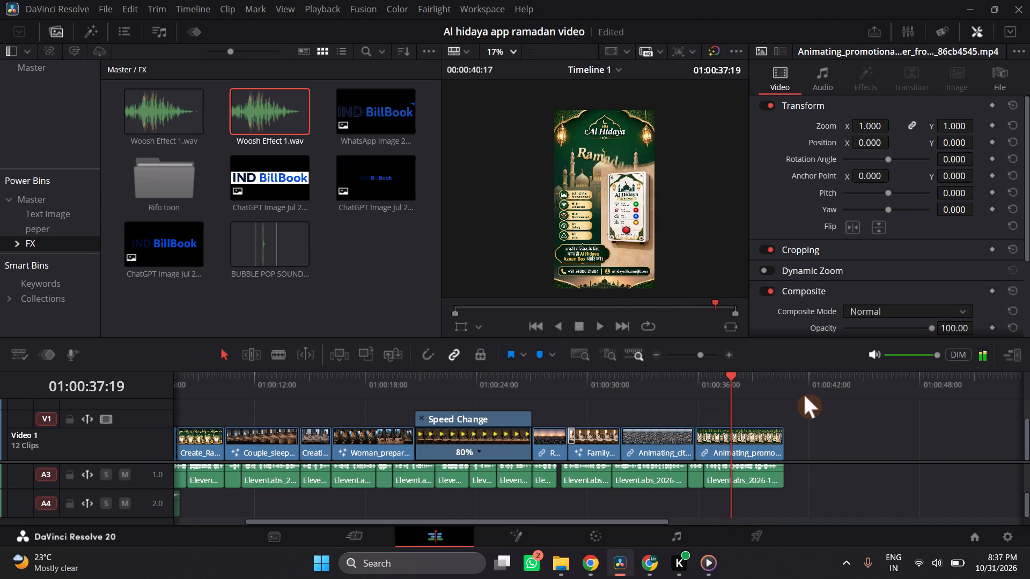
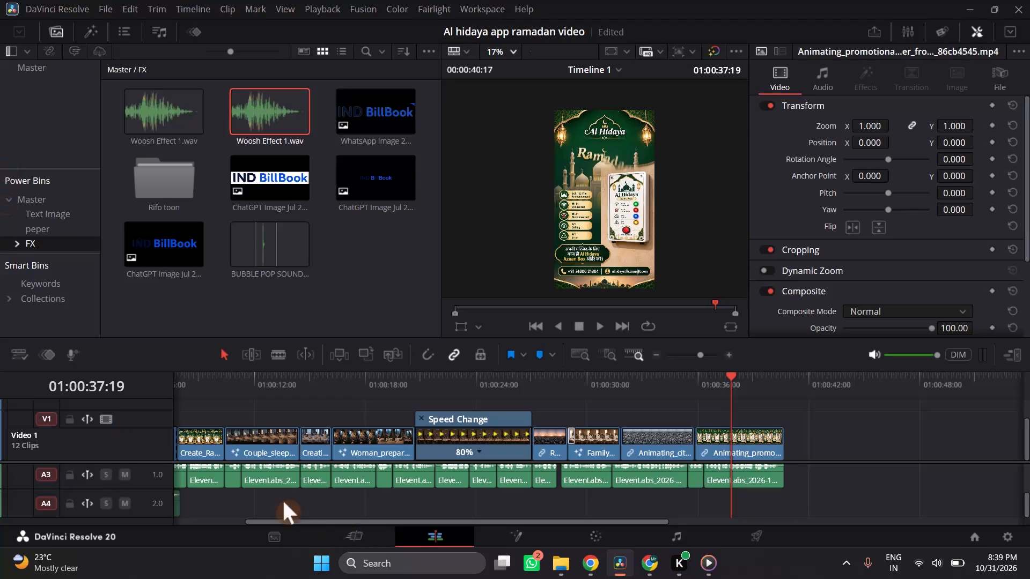
Move the playhead back to the start of Timeline 1 at 01:00:00:00 to review the video from the beginning.
{"action": "left_click_drag", "start_coordinate": [201, 387], "coordinate": [165, 376]}
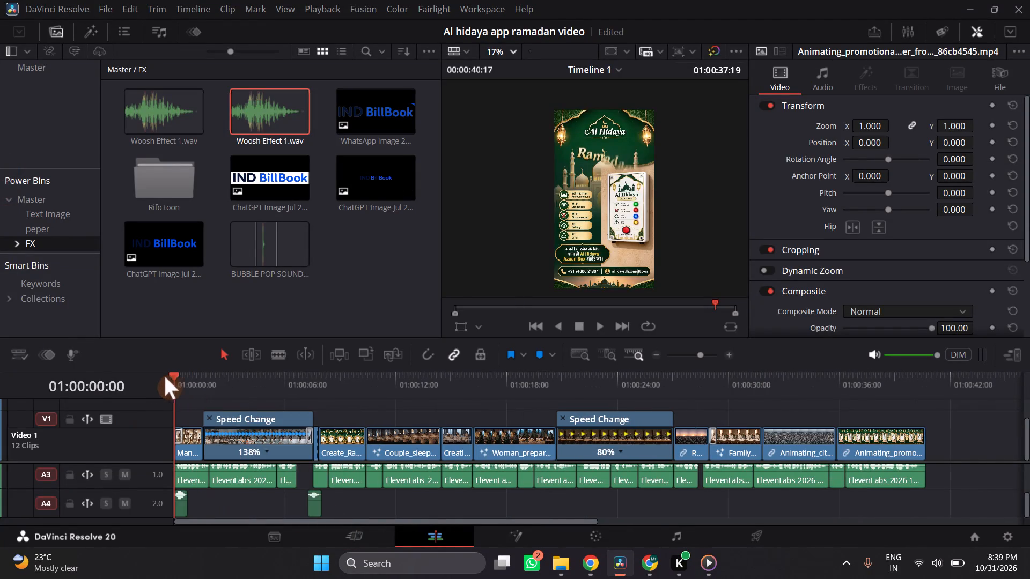
{"action": "left_click_drag", "start_coordinate": [165, 376], "coordinate": [158, 376]}
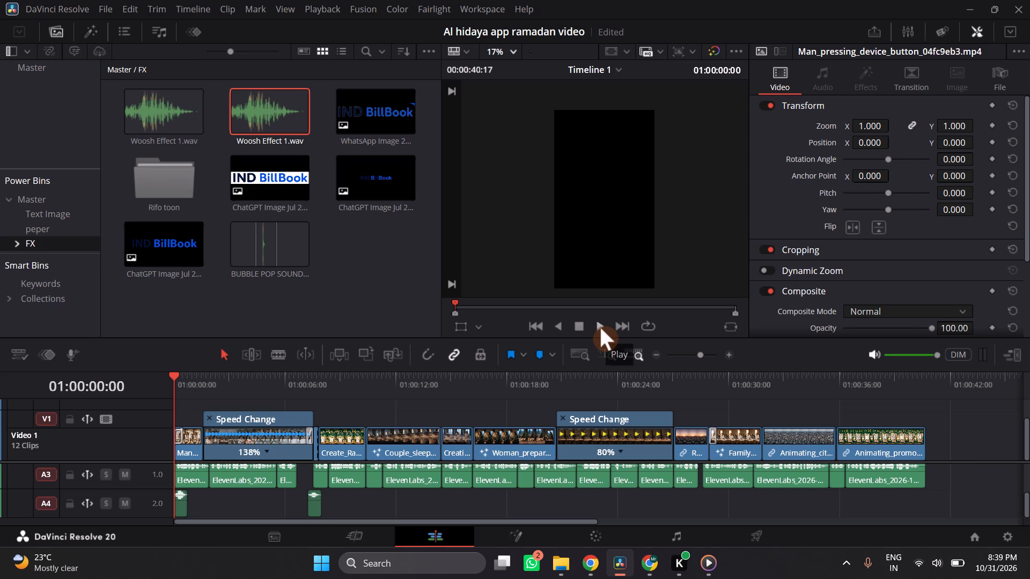
{"action": "scroll", "coordinate": [600, 328], "scroll_direction": "up", "scroll_amount": 1}
{"action": "left_click_drag", "start_coordinate": [210, 387], "coordinate": [167, 383]}
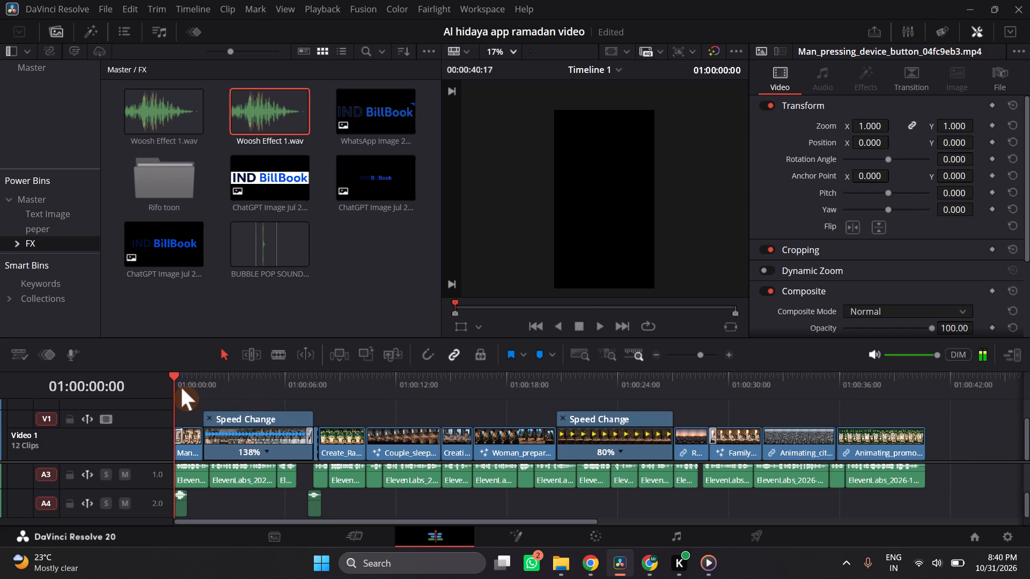